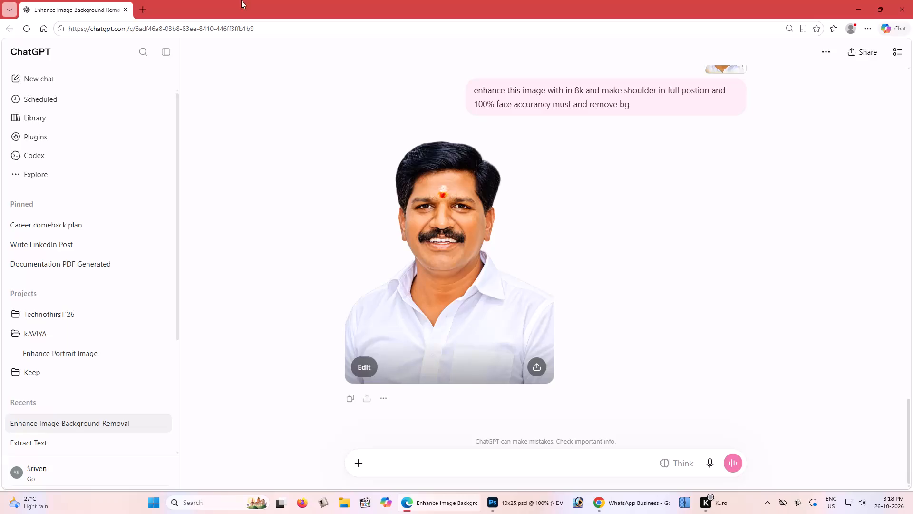
Open the enhanced background-free portrait of the man in the white shirt and copy the image.
left_click(479, 271)
right_click(466, 233)
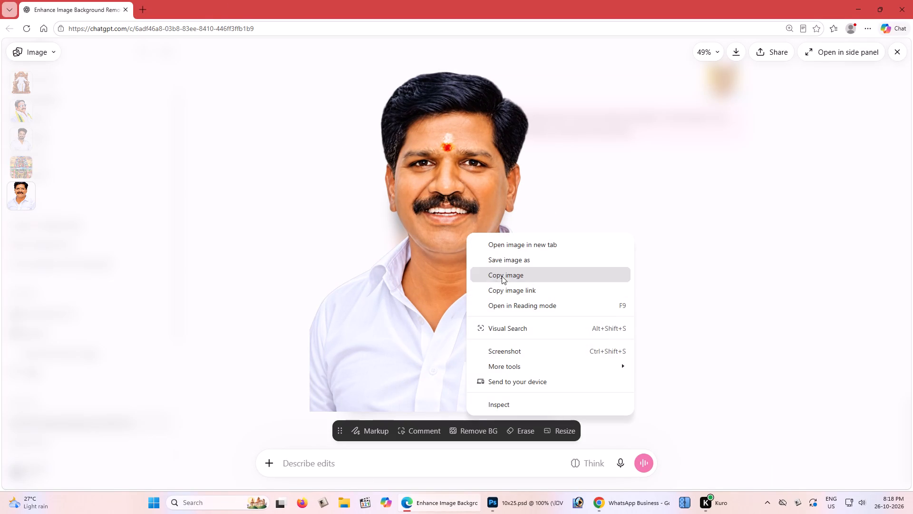
left_click(505, 280)
right_click(475, 240)
left_click(500, 277)
right_click(470, 231)
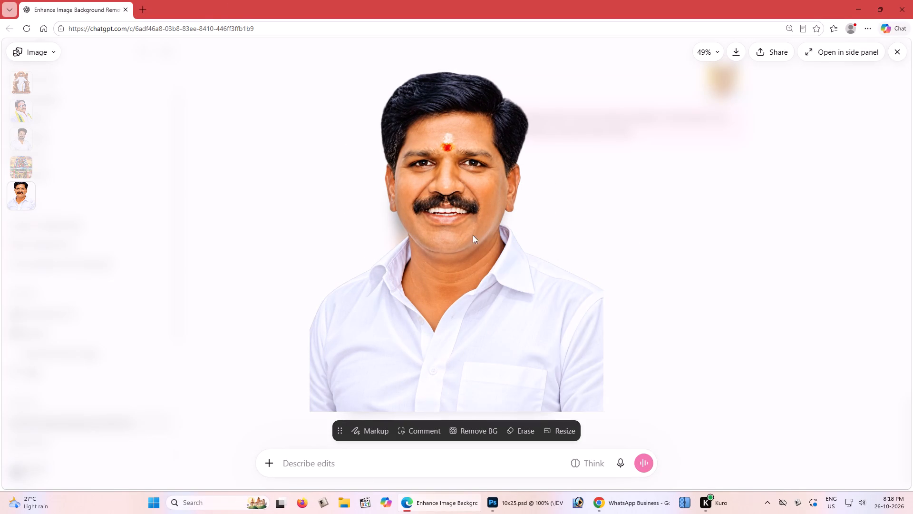
left_click_drag(496, 270, 491, 269)
right_click(462, 210)
left_click(488, 253)
Switch to the 10x25.psd poster in Photoshop and paste the copied portrait above Layer 57, between the two central men.
key("alt+Tab")
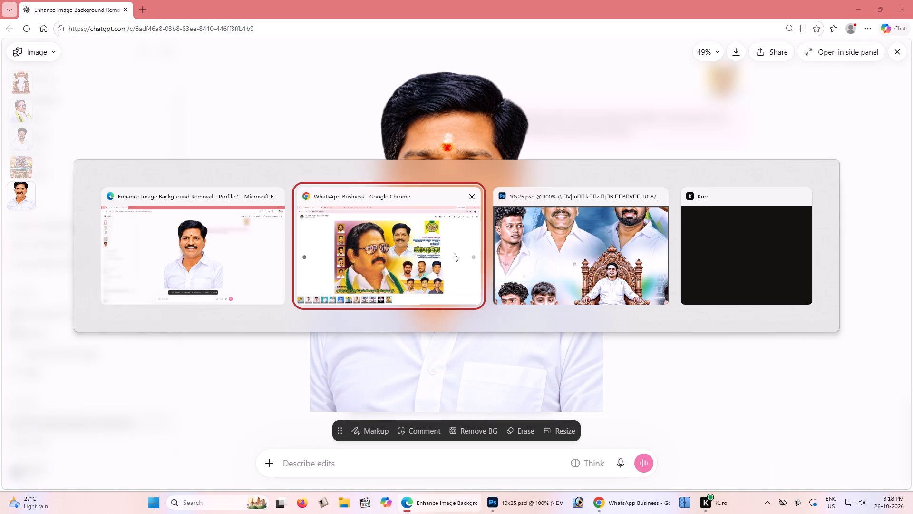
left_click(565, 253, "alt")
key("space")
key("space")
left_click_drag(557, 241, 528, 205)
left_click(521, 195)
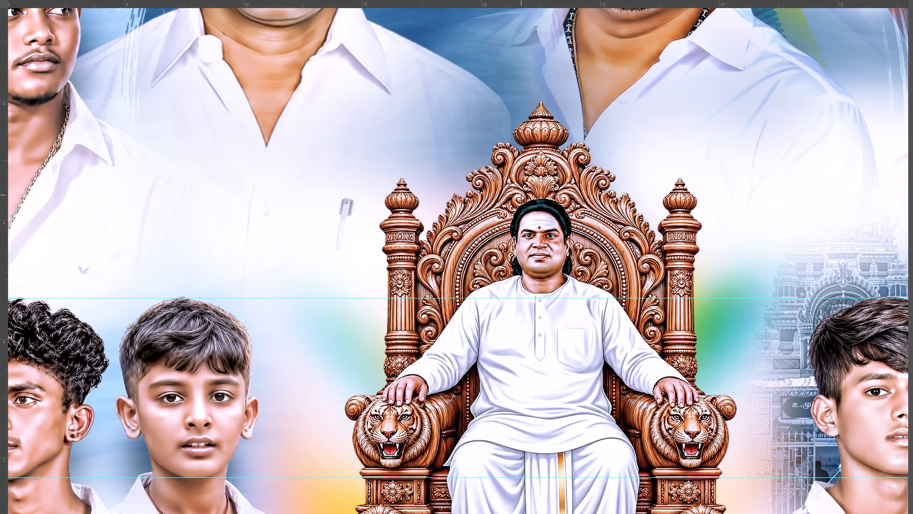
key("ctrl+space")
key("ctrl+space")
key("ctrl+space")
key("ctrl+space")
key("ctrl+space")
key("ctrl+space")
key("ctrl+space")
key("ctrl+space")
key("ctrl+space")
key("ctrl+space")
key("ctrl+space")
key("ctrl+space")
key("ctrl+space")
key("ctrl+space")
key("ctrl+space")
key("ctrl+space")
key("ctrl+space")
key("ctrl+space")
key("ctrl+space")
key("ctrl+space")
left_click_drag(521, 195, 512, 220)
left_click_drag(511, 222, 509, 235)
left_click_drag(489, 266, 486, 314)
left_click(483, 307)
right_click(293, 121)
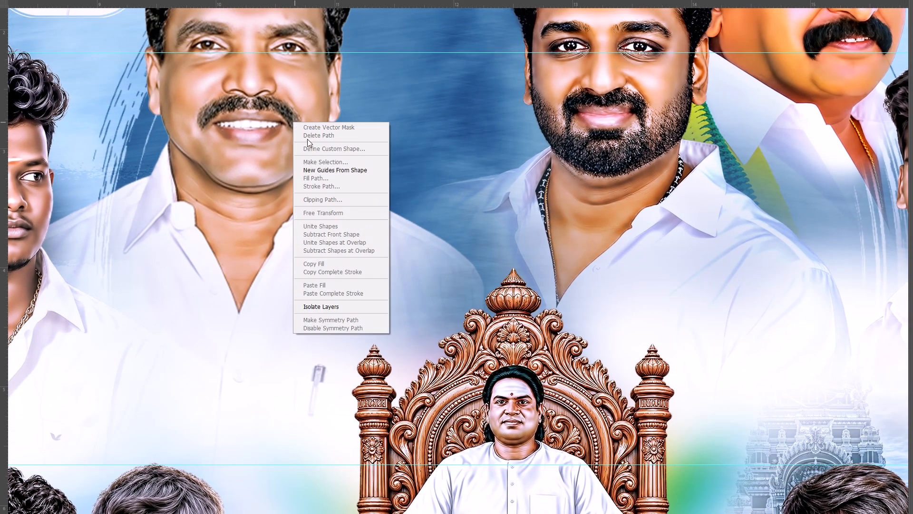
left_click(316, 111)
key("v")
right_click(296, 111)
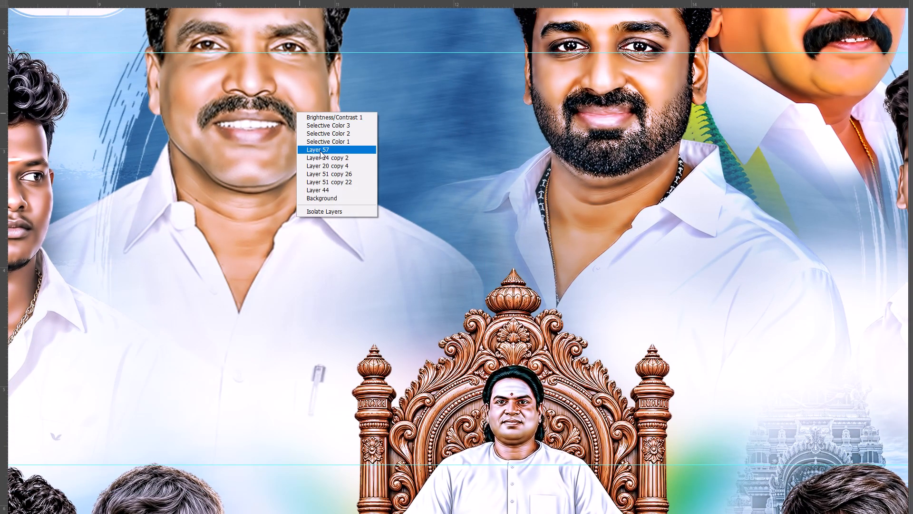
left_click(320, 151)
left_click_drag(315, 148, 312, 125)
key("ctrl+z")
key("ctrl+v")
left_click_drag(404, 168, 392, 164)
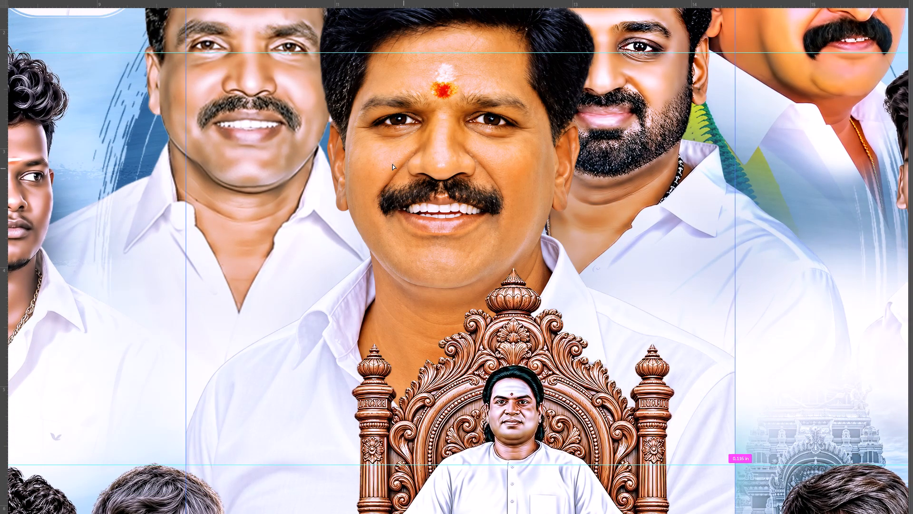
left_click_drag(392, 164, 391, 164)
Scale down the pasted portrait with Free Transform and position it behind the throne, between the two large central men.
key("ctrl+minus")
key("ctrl+minus")
key("ctrl+t")
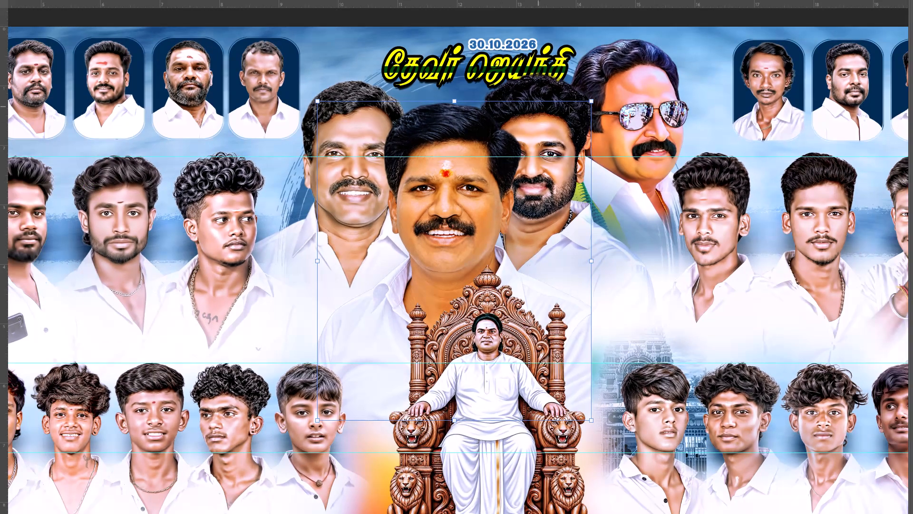
left_click_drag(590, 102, 561, 151, "alt")
key("Return")
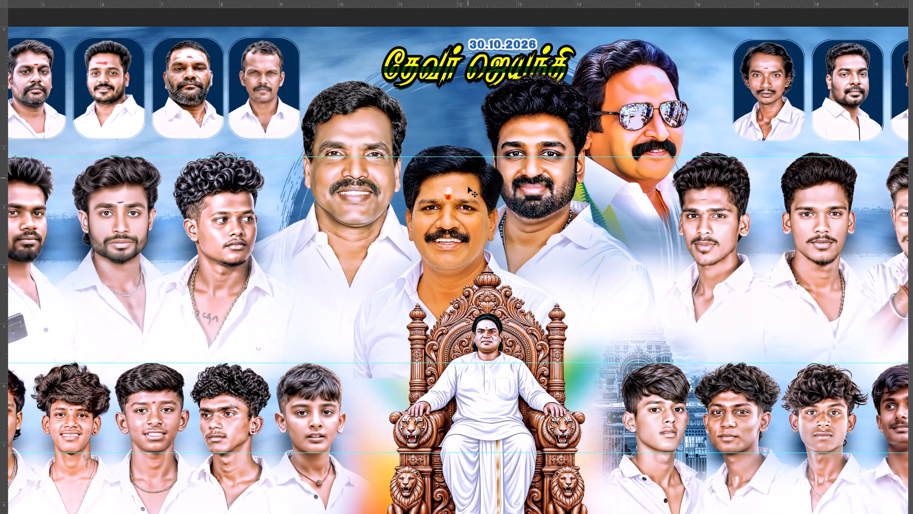
left_click_drag(467, 187, 463, 182)
key("ctrl+t")
left_click_drag(553, 140, 558, 138, "alt")
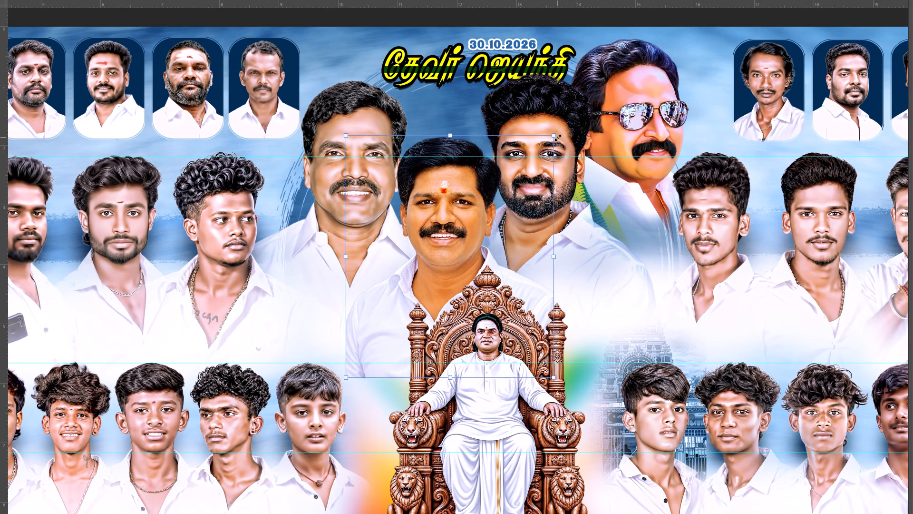
key("Return")
Add a layer mask to the pasted portrait and fade the shoulder nearest the bearded man with a size 800 black brush.
key("ctrl+plus")
key("space")
key("space")
key("space")
key("space")
key("space")
key("space")
key("space")
key("space")
key("space")
key("space")
left_click_drag(541, 251, 535, 227)
left_click(535, 225)
key("Tab")
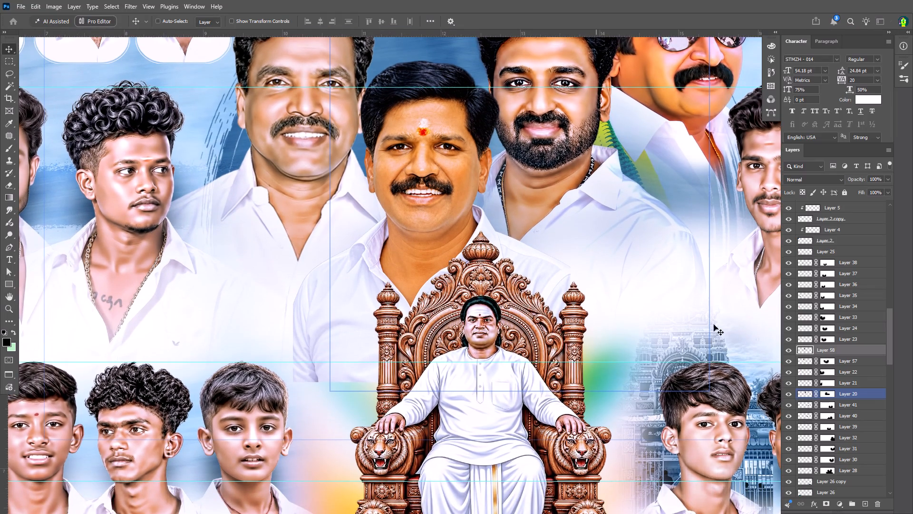
left_click(822, 502)
scroll(818, 444, "down", 3)
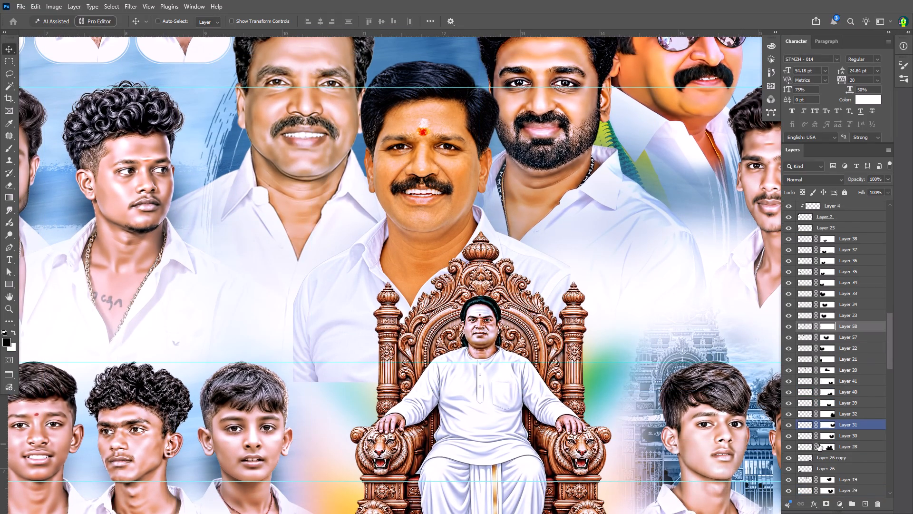
key("b")
key("bracketleft")
left_click_drag(673, 278, 657, 322)
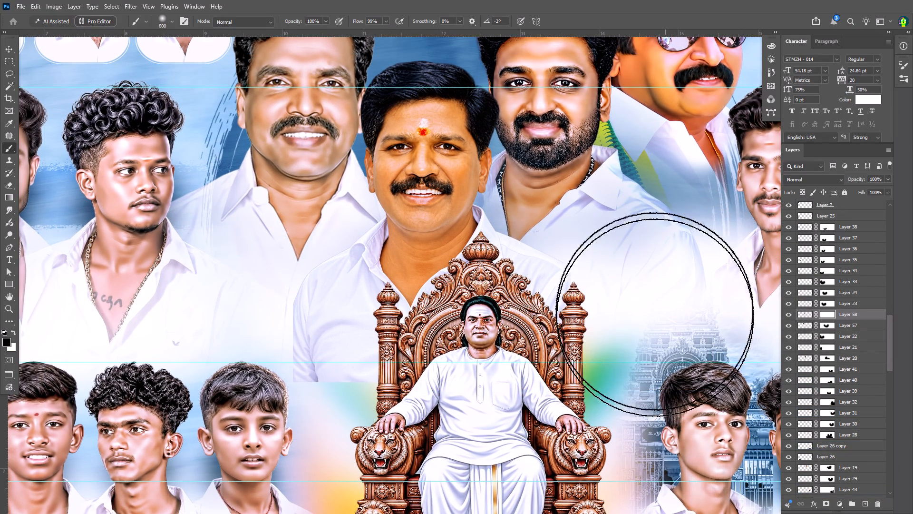
left_click_drag(645, 275, 636, 323)
left_click_drag(639, 290, 639, 313)
left_click_drag(640, 283, 639, 306)
left_click_drag(641, 299, 641, 315)
left_click_drag(641, 289, 641, 313)
left_click_drag(641, 285, 636, 308)
Brush the mask along the portrait's bottom edge and its other shoulder to blend the shirt into the white background.
scroll(636, 298, "down", 5)
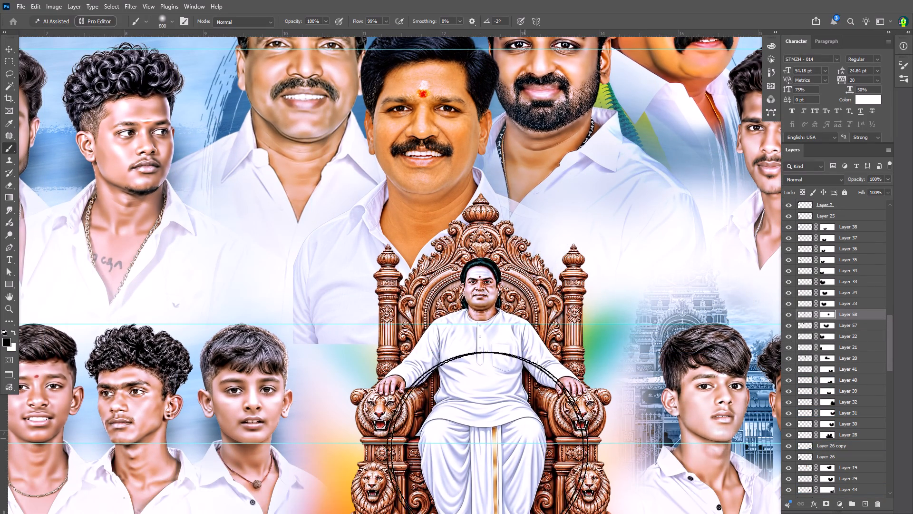
left_click_drag(410, 446, 294, 406)
left_click(295, 406)
left_click_drag(311, 409, 321, 415)
left_click(331, 418)
left_click_drag(326, 416, 314, 412)
left_click_drag(310, 409, 306, 401)
left_click_drag(301, 391, 285, 384)
left_click_drag(267, 377, 251, 359)
left_click_drag(240, 339, 237, 328)
left_click_drag(233, 315, 219, 290)
left_click_drag(217, 282, 217, 268)
left_click_drag(218, 251, 219, 236)
left_click_drag(220, 232, 222, 227)
triple_click(223, 226)
left_click(224, 223)
key("v")
Reduce the masked portrait's size with Free Transform and raise it so the head sits between the two neighbouring men.
key("Tab")
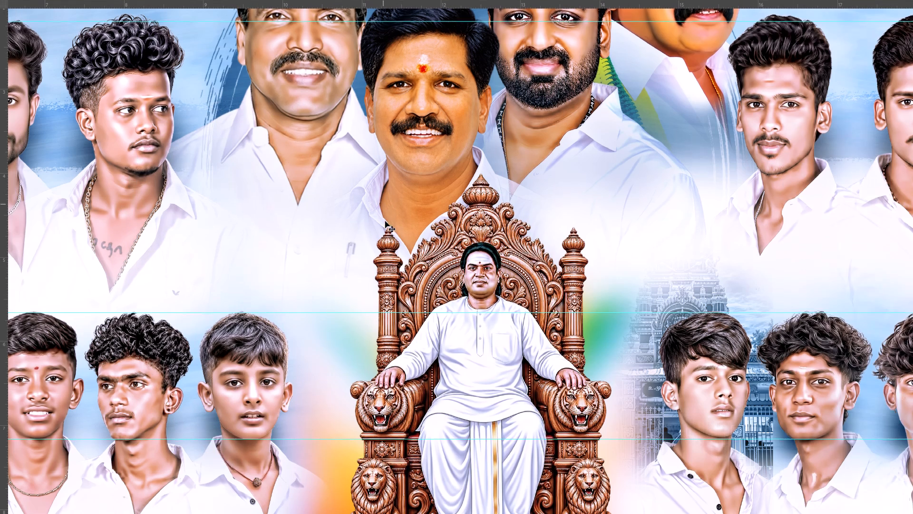
key("space")
key("space")
key("space")
key("space")
key("space")
key("space")
key("space")
key("space")
key("space")
key("space")
key("space")
key("space")
key("space")
key("space")
key("space")
key("space")
key("space")
key("space")
scroll(420, 213, "up", 3)
left_click_drag(441, 170, 443, 217)
left_click(442, 217)
key("z")
left_click(446, 228)
key("v")
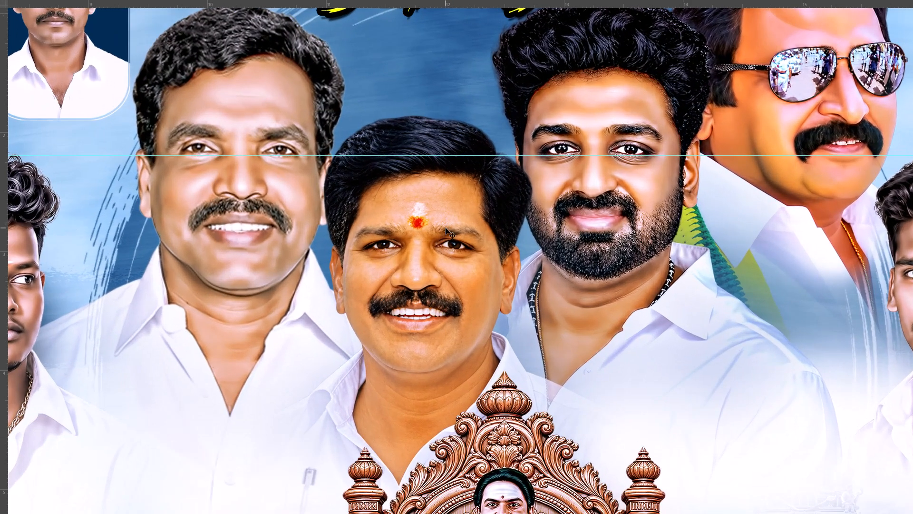
key("ctrl+t")
left_click_drag(639, 109, 631, 124, "alt")
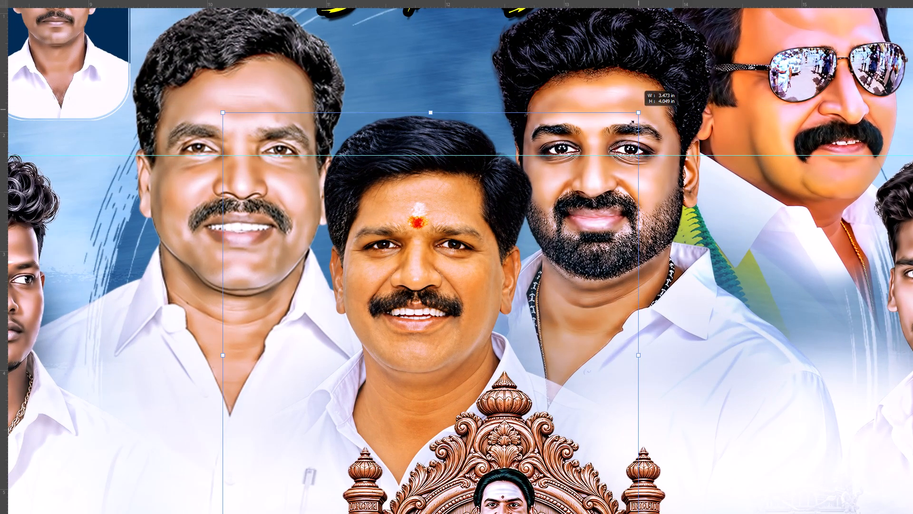
left_click_drag(631, 124, 613, 154, "alt")
key("Return")
left_click_drag(472, 256, 471, 236)
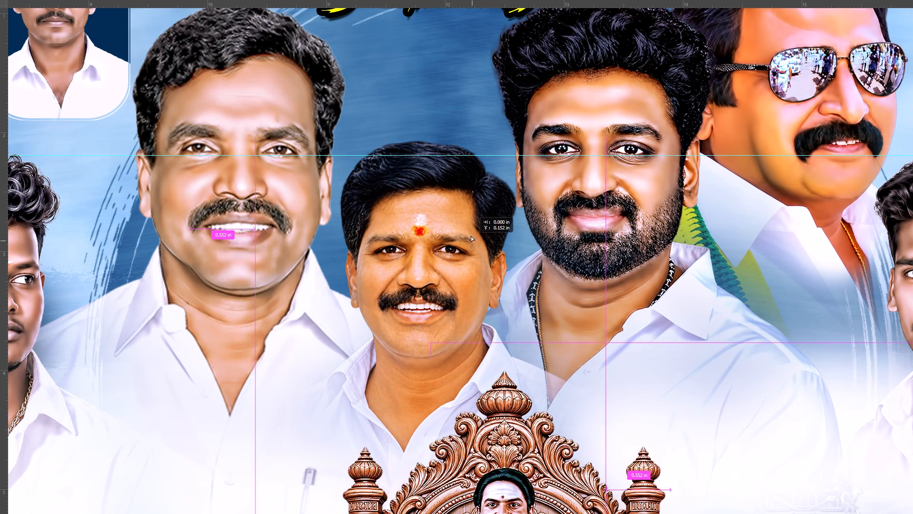
left_click_drag(471, 236, 468, 227)
key("ctrl+t")
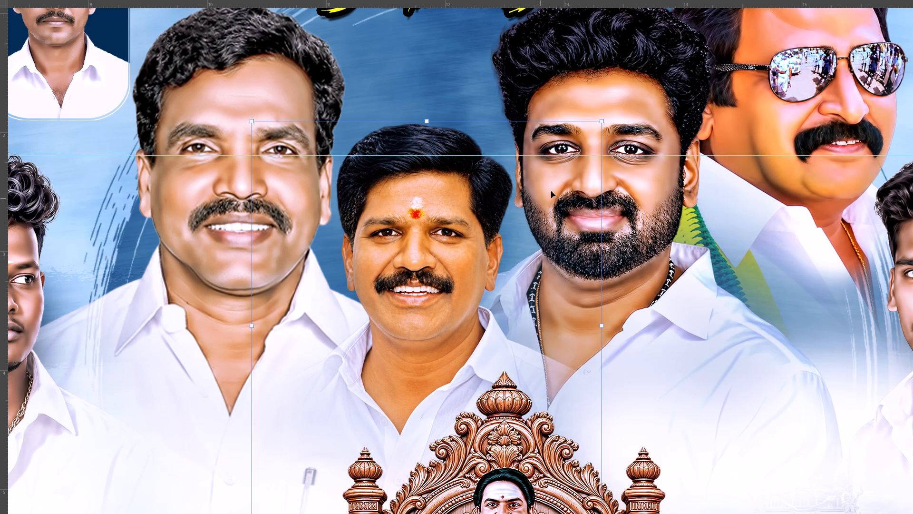
left_click_drag(602, 119, 607, 116, "alt")
key("Return")
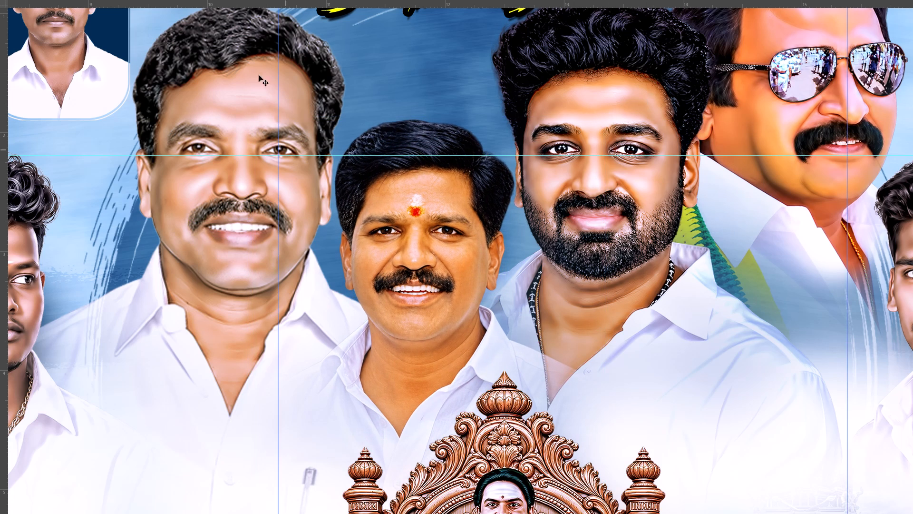
Apply Topaz DeNoise 6 to the portrait image, not its mask, with Overall Strength 0.35 and Recover Detail 0.84.
key("Tab")
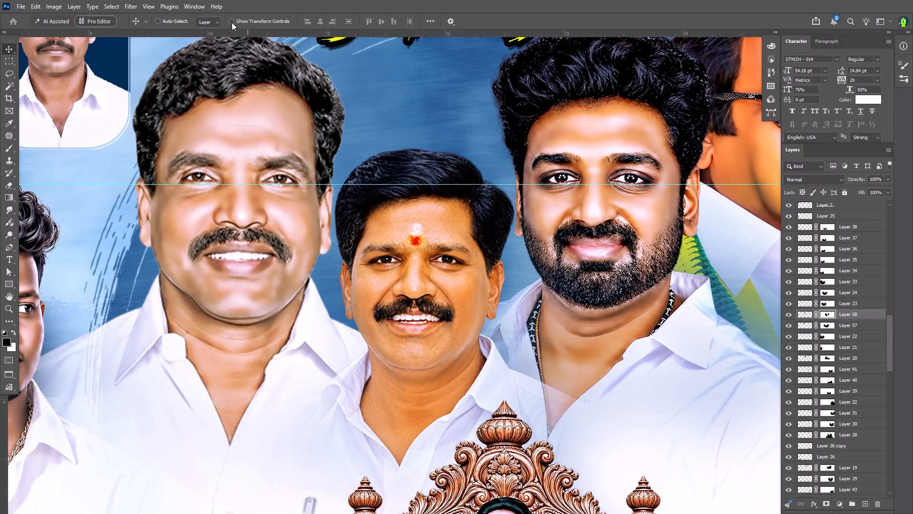
left_click(136, 0)
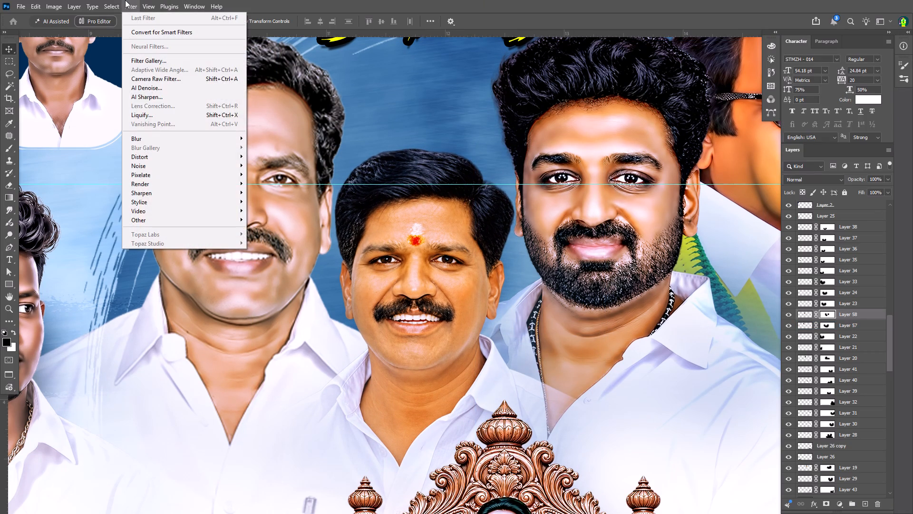
left_click(362, 209)
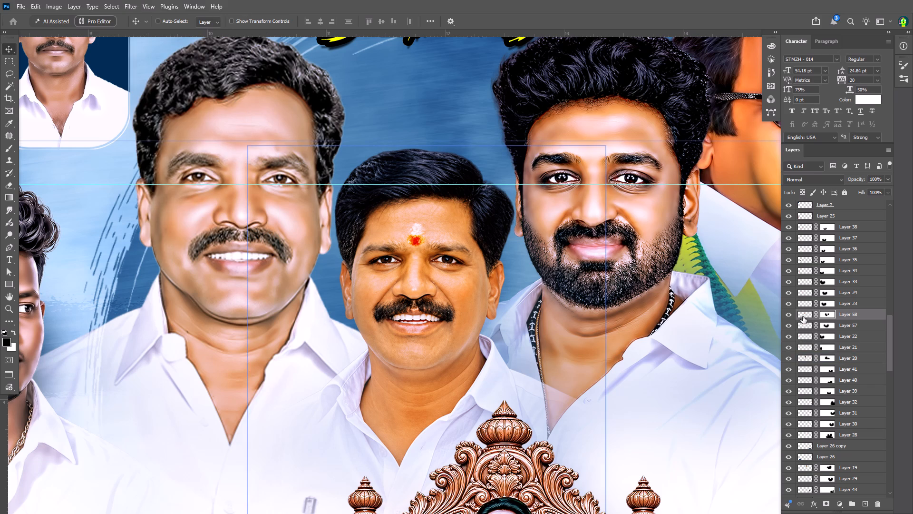
left_click(803, 316)
left_click(138, 6)
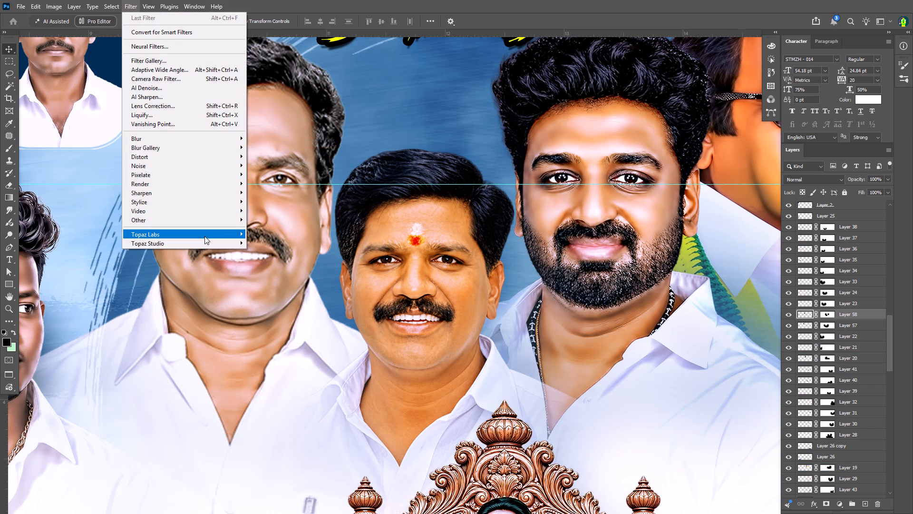
left_click(204, 236)
left_click(303, 268)
left_click_drag(371, 187, 481, 500)
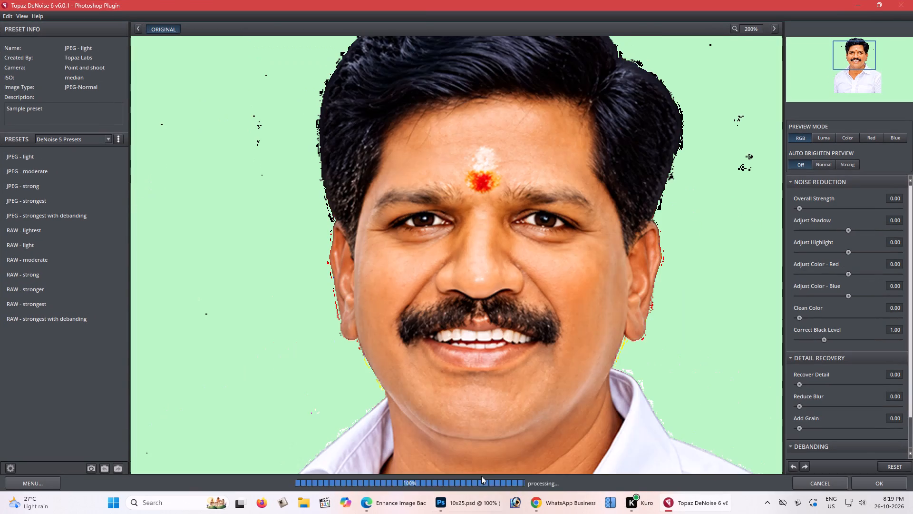
left_click_drag(809, 208, 832, 212)
left_click(651, 223)
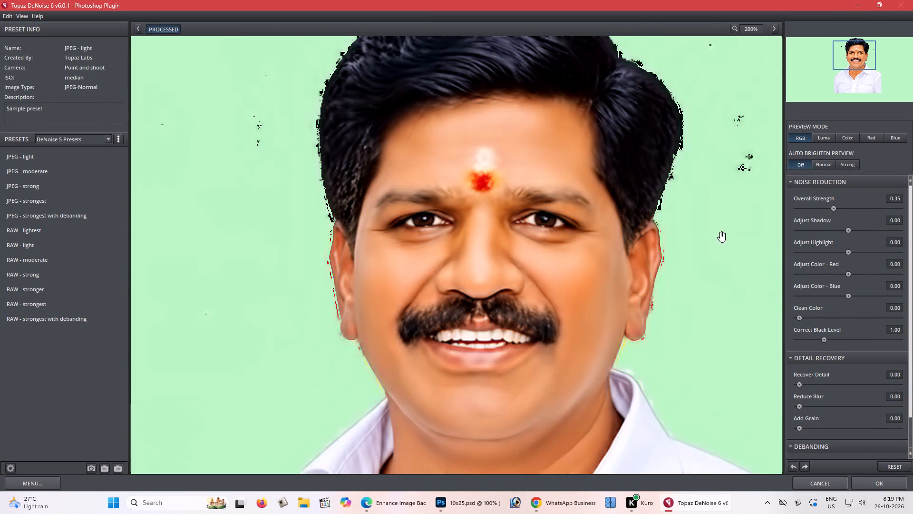
left_click_drag(807, 386, 842, 379)
left_click(738, 367)
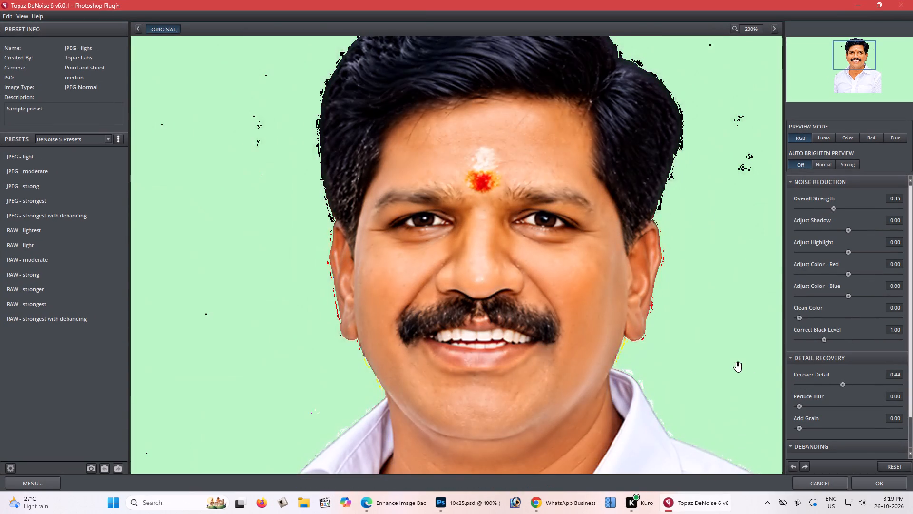
left_click_drag(858, 388, 881, 385)
left_click(708, 346)
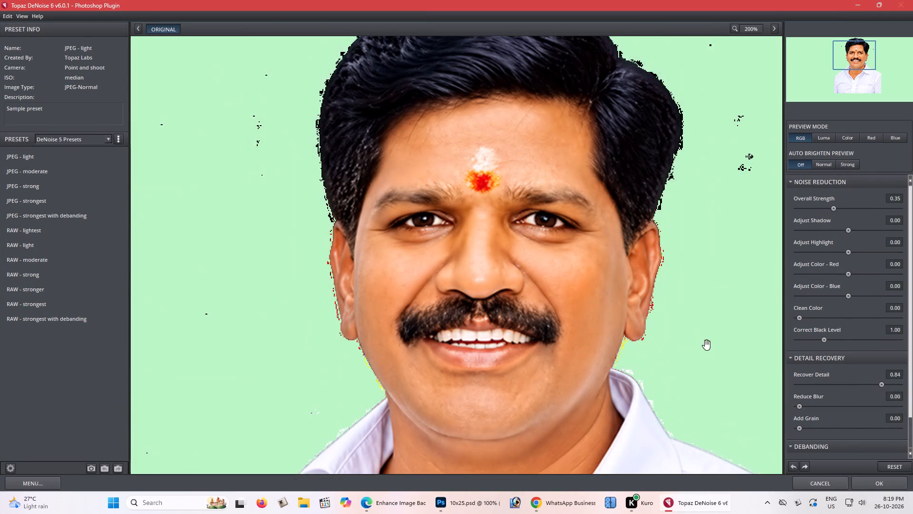
left_click(866, 484)
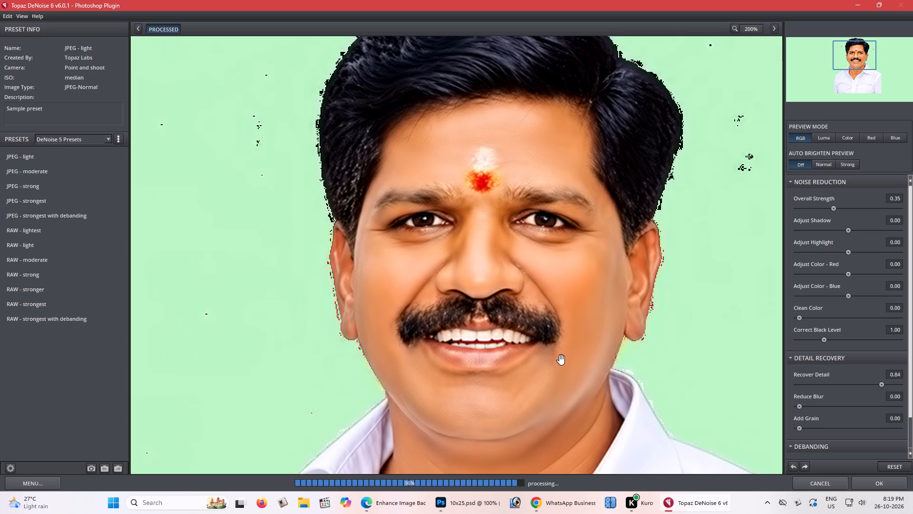
Apply the Topaz Adjust 5 filter to the portrait using the Crisp preset.
scroll(393, 265, "up", 2)
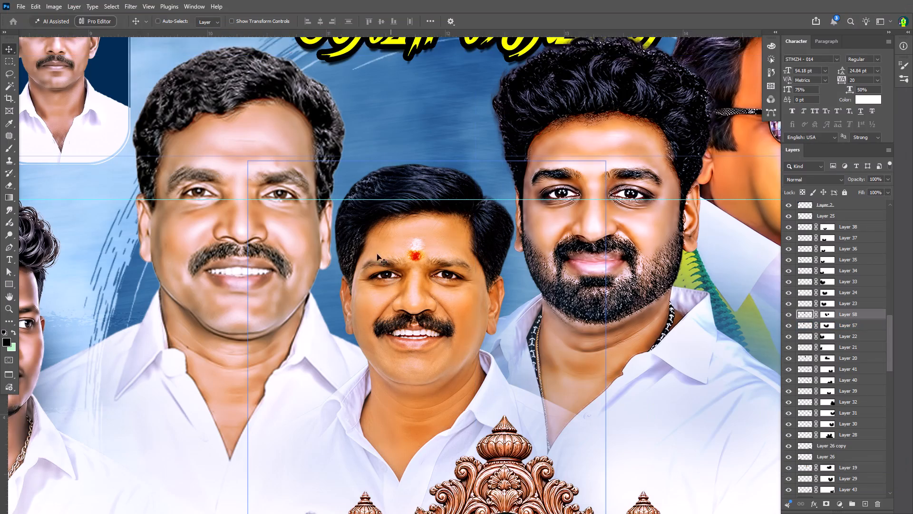
scroll(322, 230, "down", 3)
key("ctrl+equal")
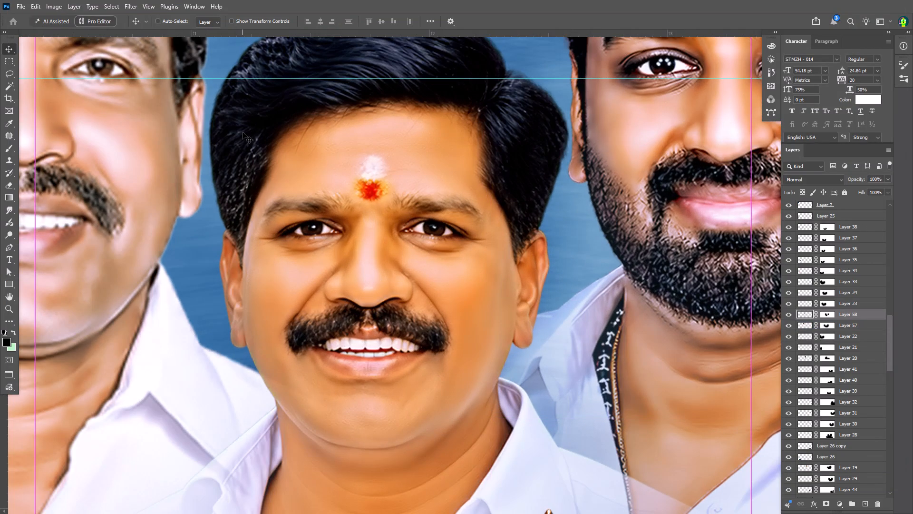
key("ctrl+minus")
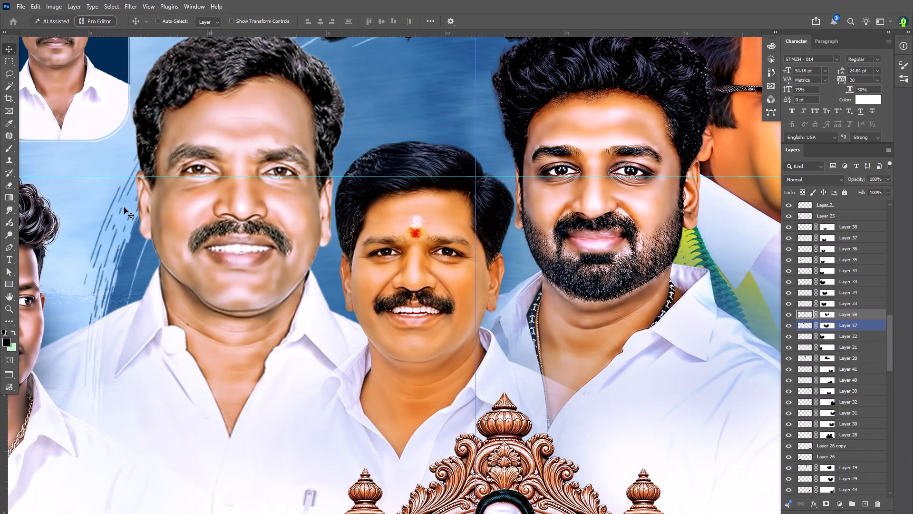
left_click(126, 1)
left_click(167, 233)
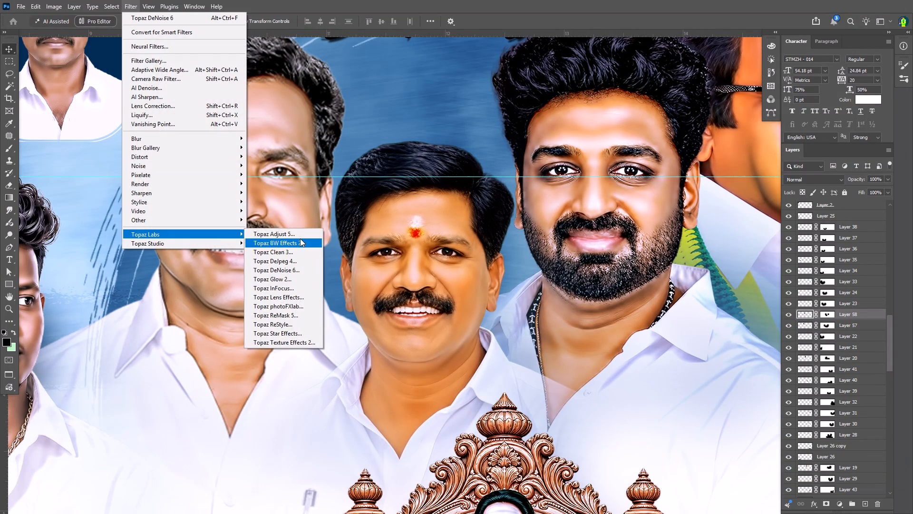
left_click(299, 235)
left_click(425, 227)
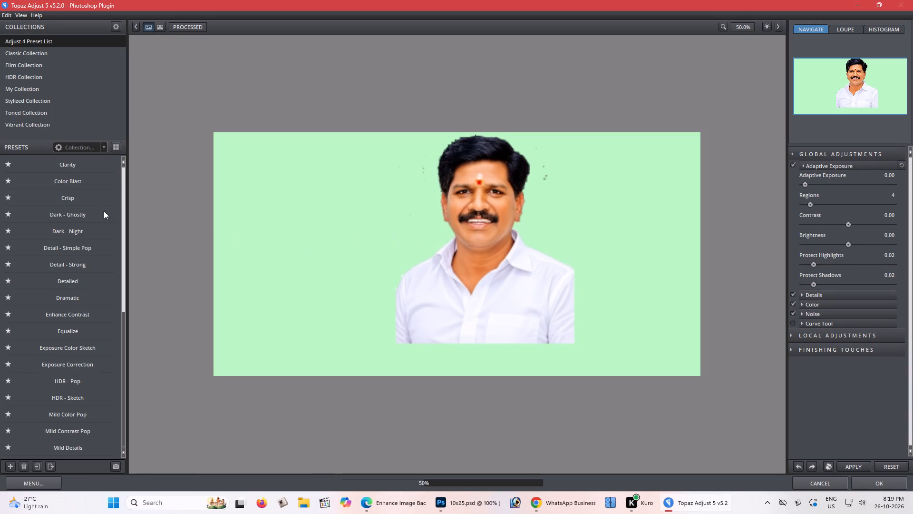
left_click(75, 198)
left_click(544, 198)
left_click(888, 483)
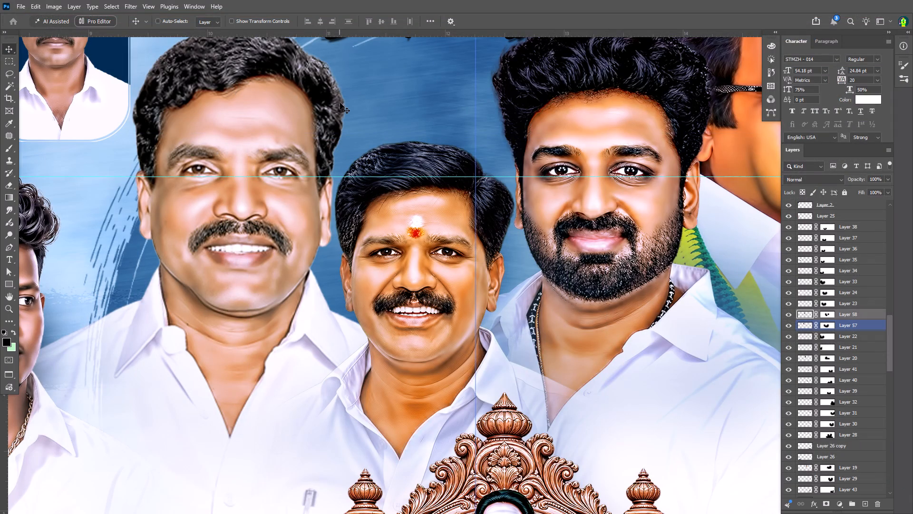
Apply Color Balance to the newly added portrait's midtones: Cyan to Red -16, Magenta to Green -12, with a slight shift toward blue.
key("ctrl+b")
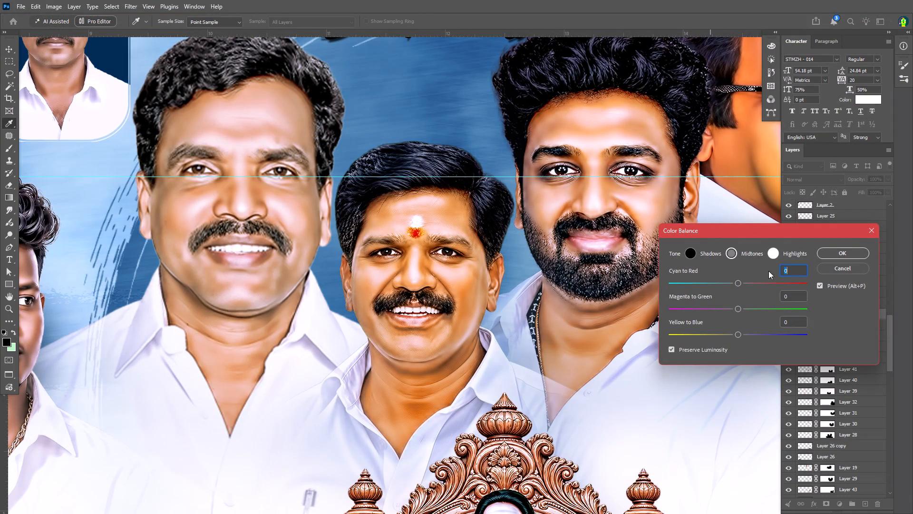
left_click(728, 285)
left_click(730, 311)
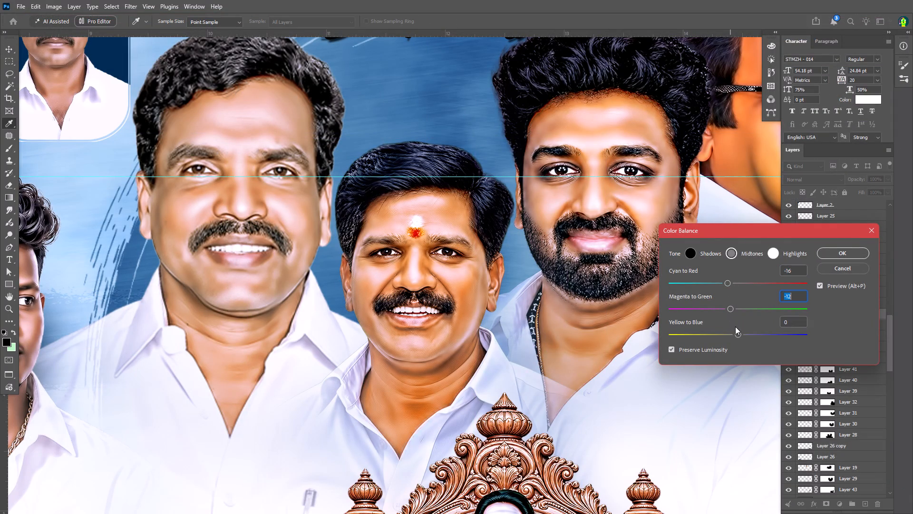
left_click_drag(741, 335, 747, 335)
key("Return")
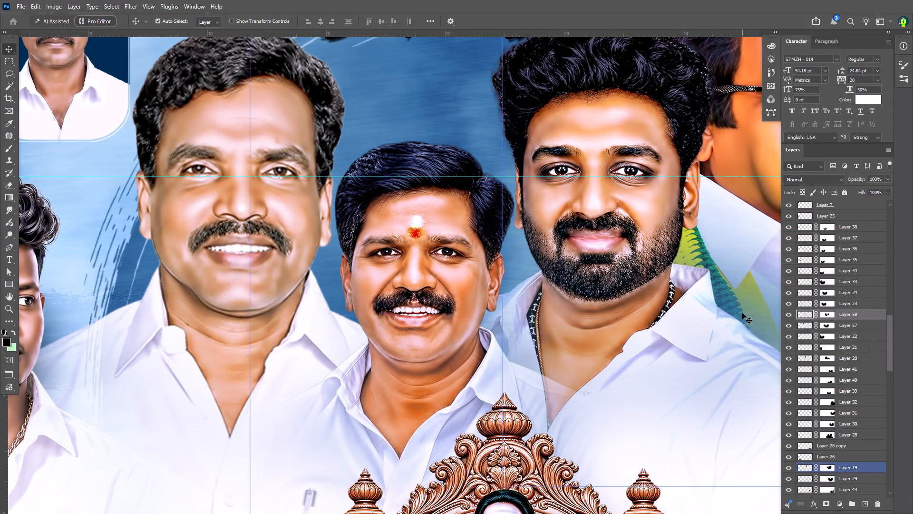
Lift the portrait's midtones very slightly with an RGB Curves adjustment.
key("ctrl+m")
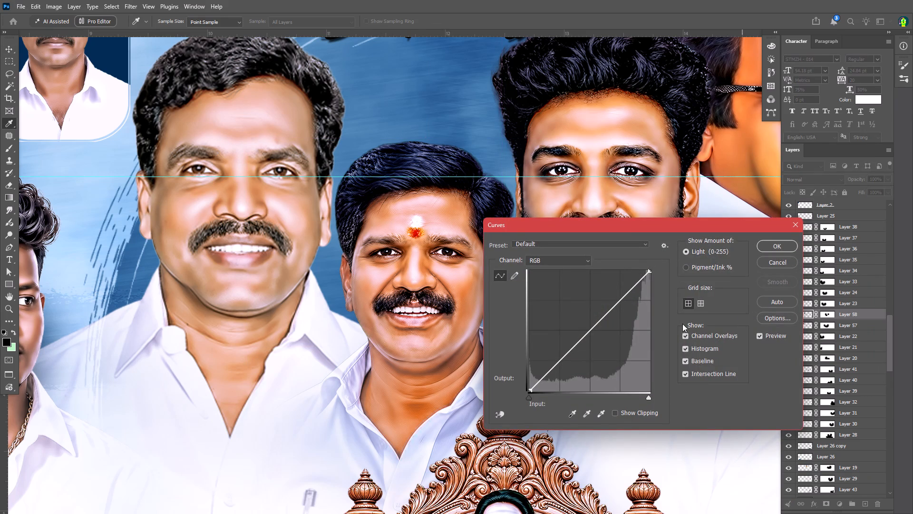
left_click(572, 346)
key("Return")
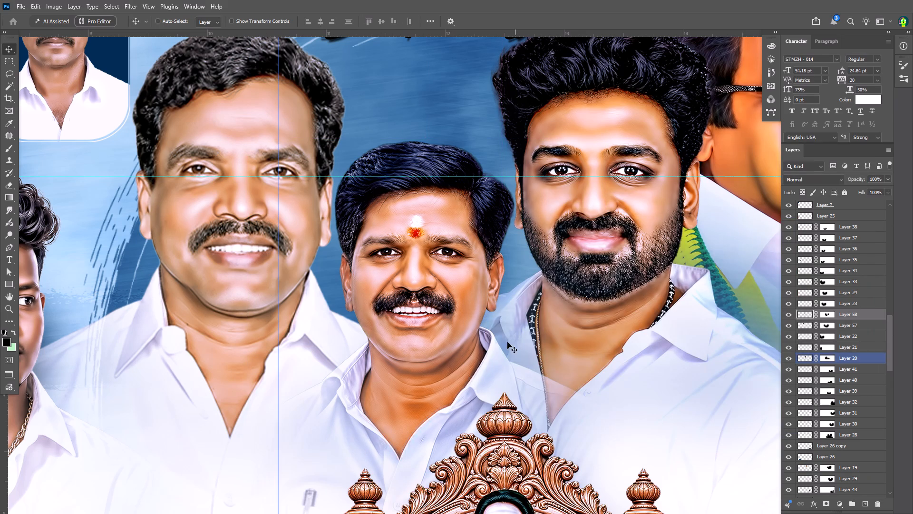
Reapply the last used filter to the newly added portrait.
left_click(130, 0)
left_click(139, 24)
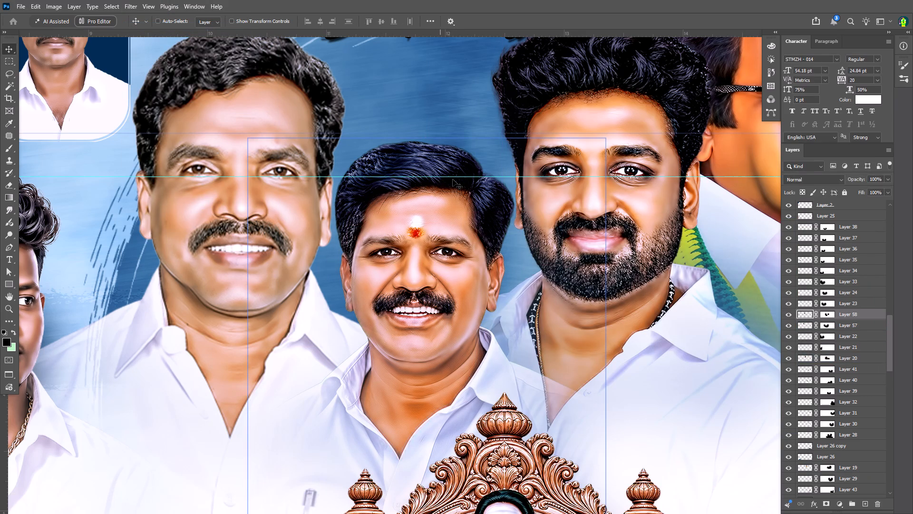
Select the bearded man's portrait layer, Layer 20, and shift it slightly beside the new central portrait.
key("ctrl+minus")
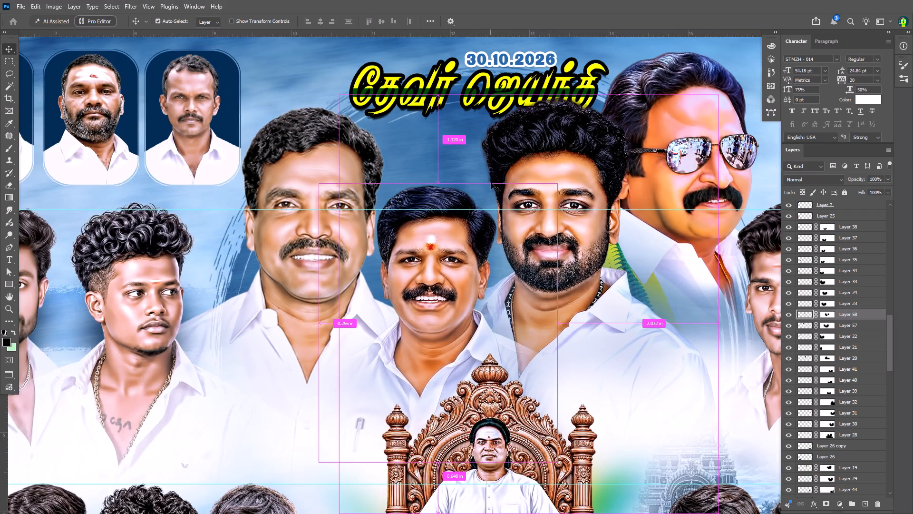
key("ctrl+minus")
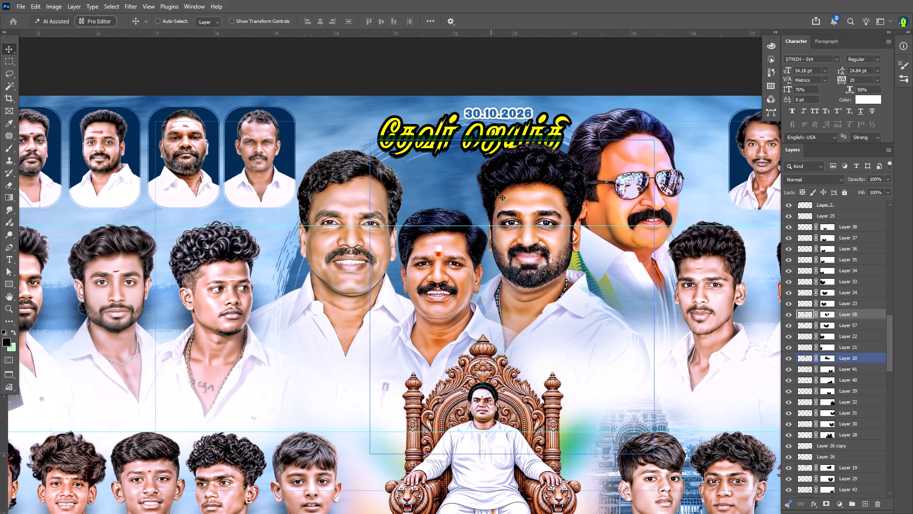
scroll(501, 195, "down", 7)
scroll(517, 202, "up", 7)
key("z")
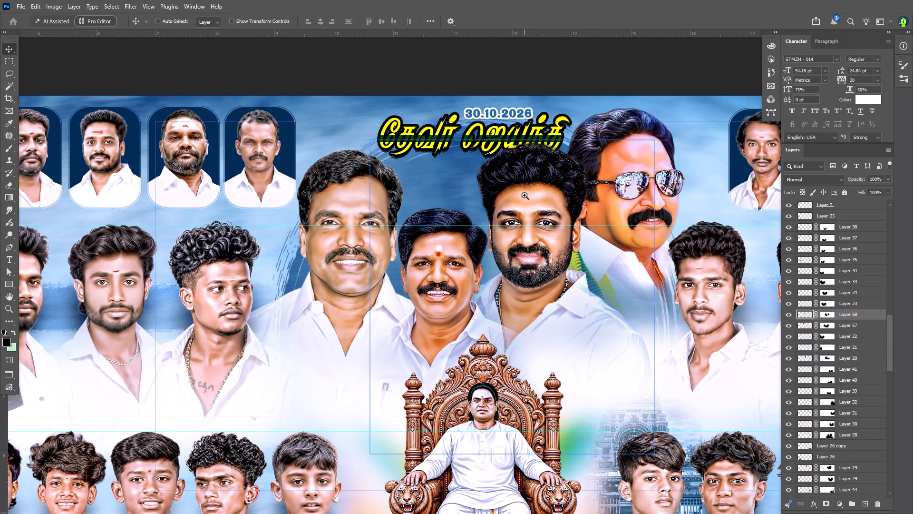
left_click(524, 195)
key("v")
right_click(524, 195)
left_click(546, 232)
left_click_drag(546, 217, 541, 219)
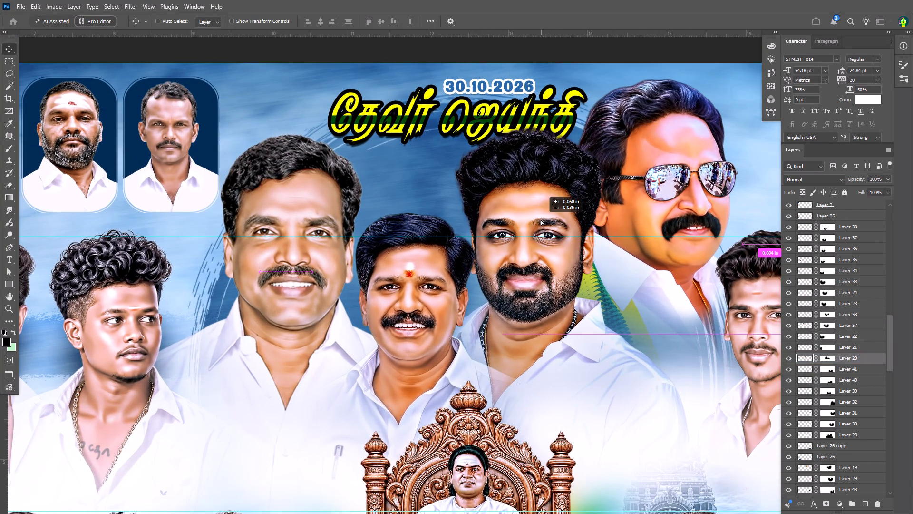
left_click_drag(541, 219, 544, 221)
Hide the guides and save the poster.
key("ctrl+minus")
key("Tab")
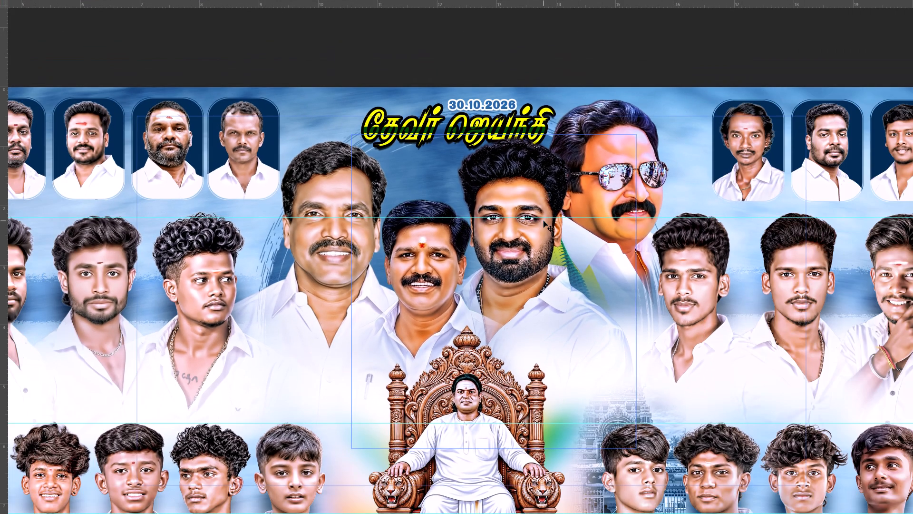
key("ctrl+h")
key("ctrl+s")
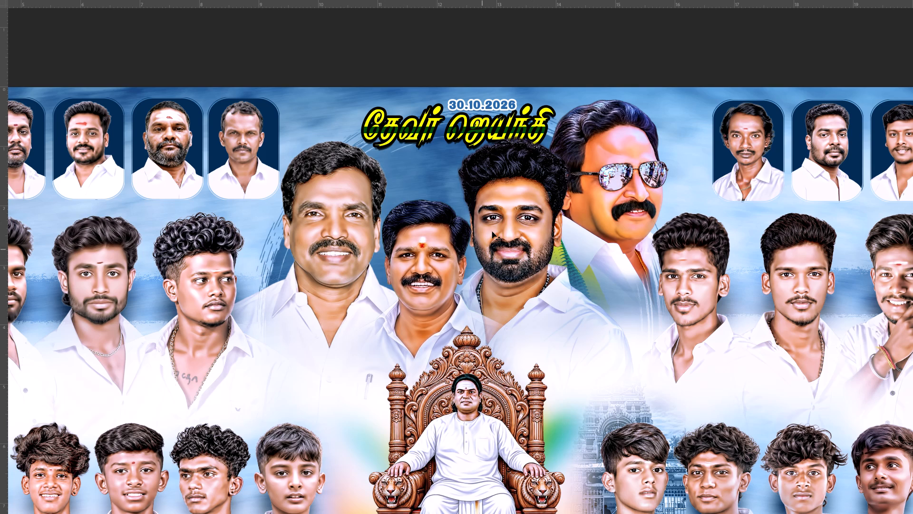
Brush black on the Layer 20 mask along the bearded man's outer shoulder and lower shirt to fade them into the background.
right_click(504, 218)
left_click(527, 253)
key("Tab")
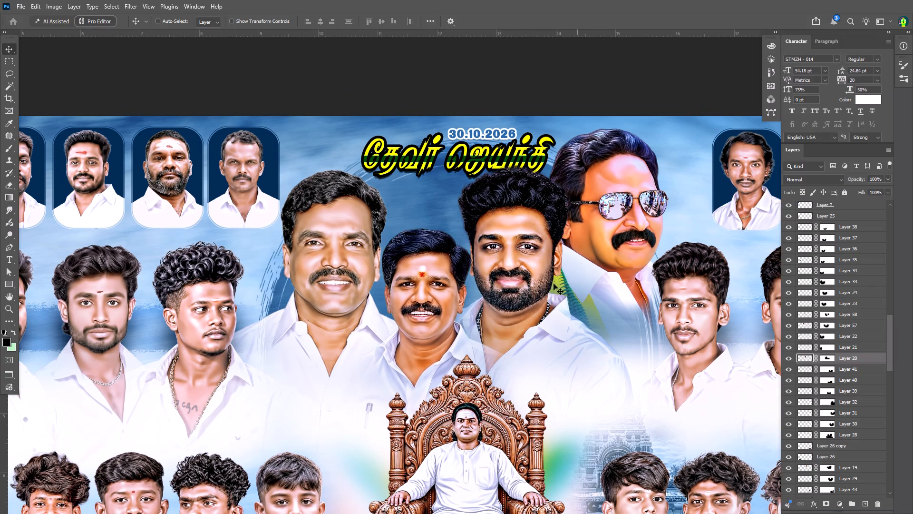
left_click(832, 360)
key("b")
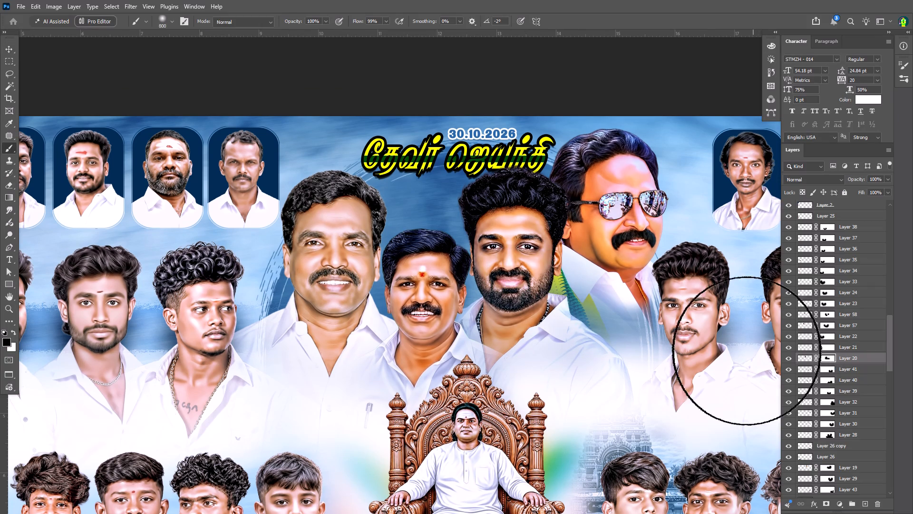
left_click_drag(686, 359, 657, 390)
left_click_drag(666, 364, 662, 379)
left_click_drag(671, 364, 654, 387)
left_click_drag(662, 364, 643, 399)
left_click_drag(658, 379, 660, 390)
left_click_drag(659, 393, 642, 408)
left_click_drag(636, 423, 630, 431)
left_click(627, 438)
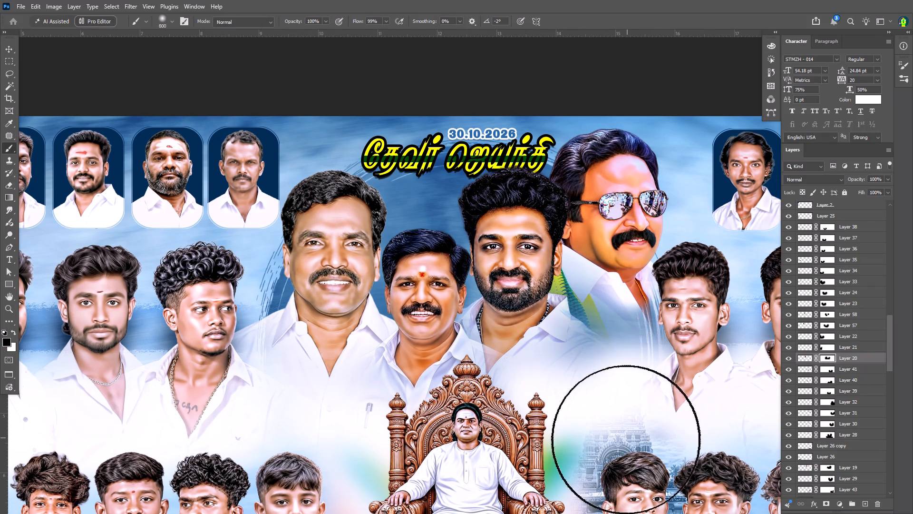
left_click(624, 442)
Save the poster with the softened shirt edge.
key("v")
key("Tab")
key("ctrl+s")
scroll(510, 260, "up", 1)
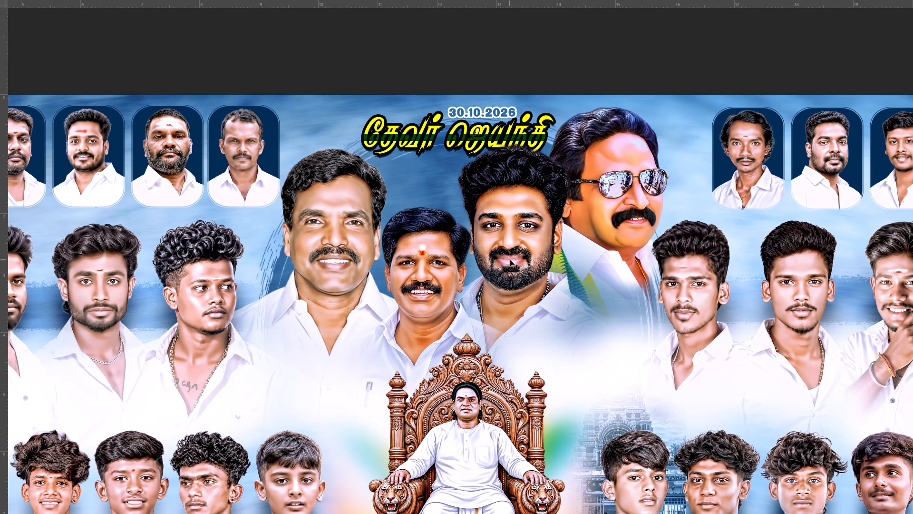
scroll(510, 260, "up", 1)
scroll(510, 260, "down", 3)
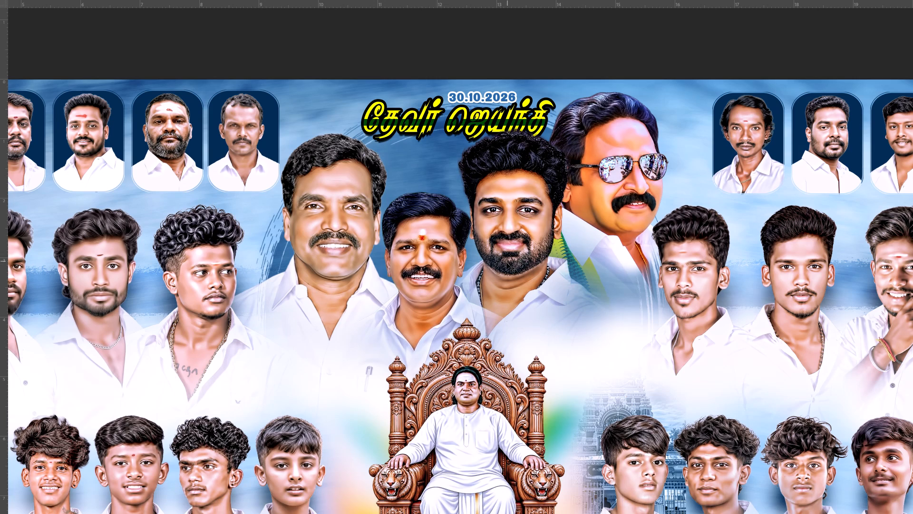
key("Tab")
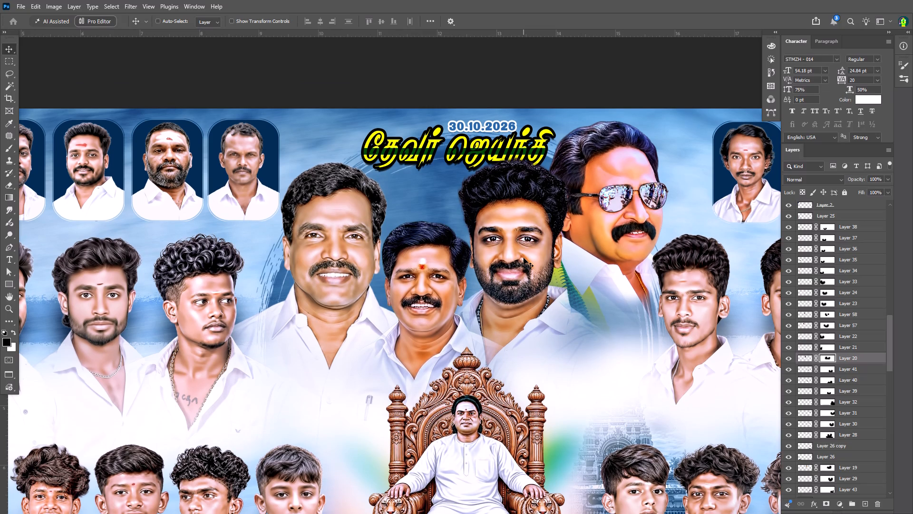
key("ctrl+s")
Scale the bearded man's portrait, Layer 20, to 92.5% about its centre with Free Transform.
right_click(529, 221)
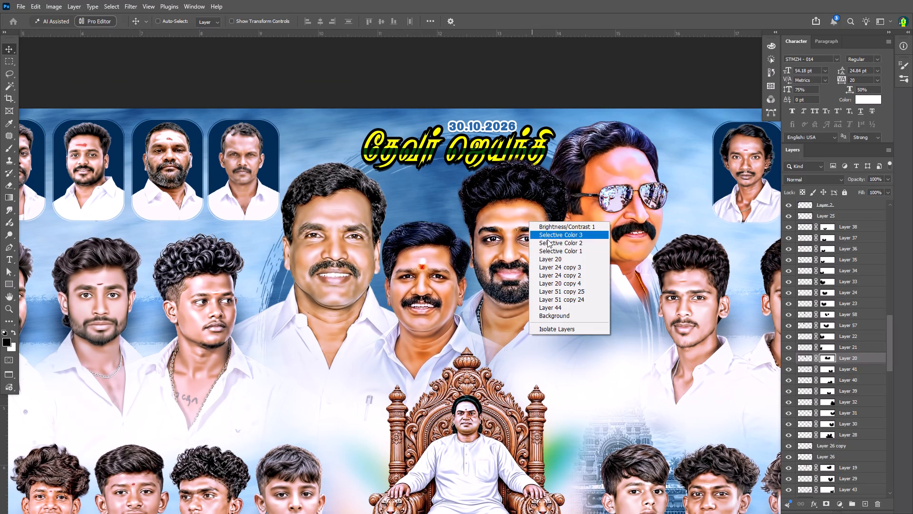
left_click(552, 258)
left_click_drag(544, 254, 554, 257)
key("ctrl+z")
key("ctrl+t")
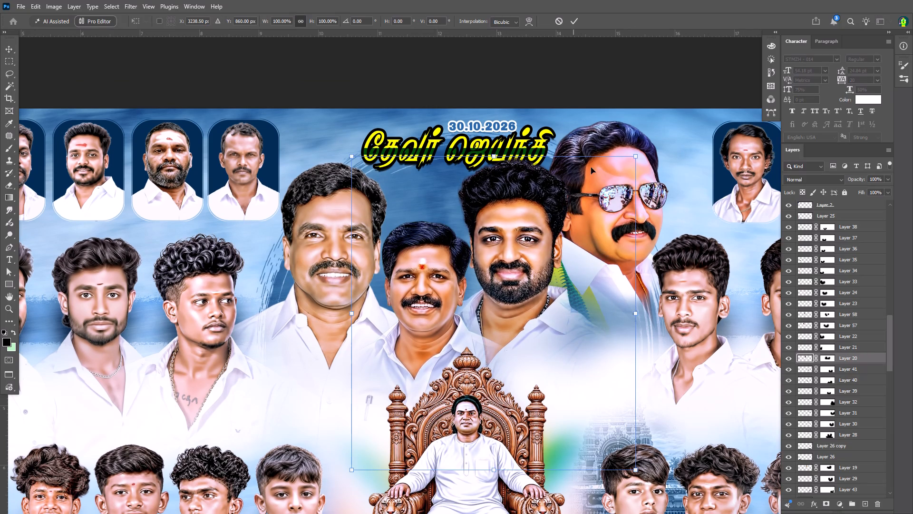
left_click_drag(636, 155, 622, 163, "alt")
key("Return")
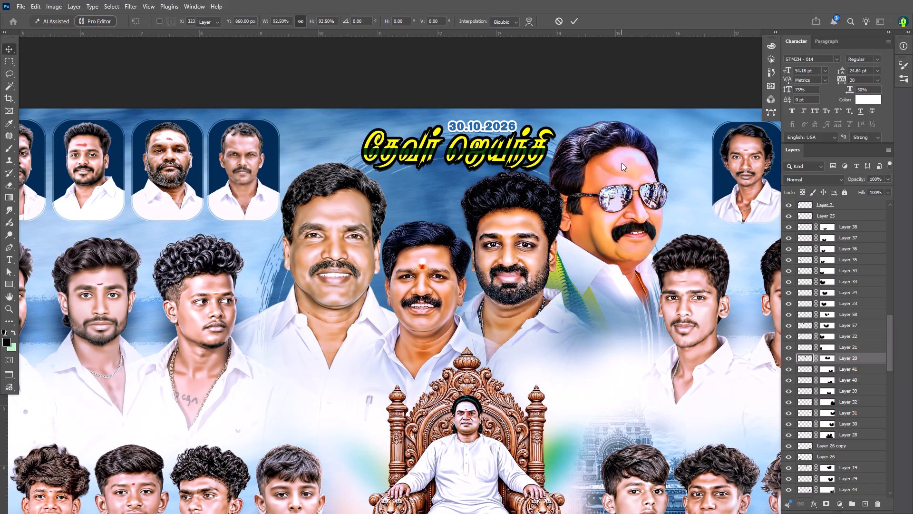
left_click(545, 258)
Enlarge the portrait of the man in sunglasses, Layer 19, and move it slightly down and closer to the bearded man.
right_click(602, 206)
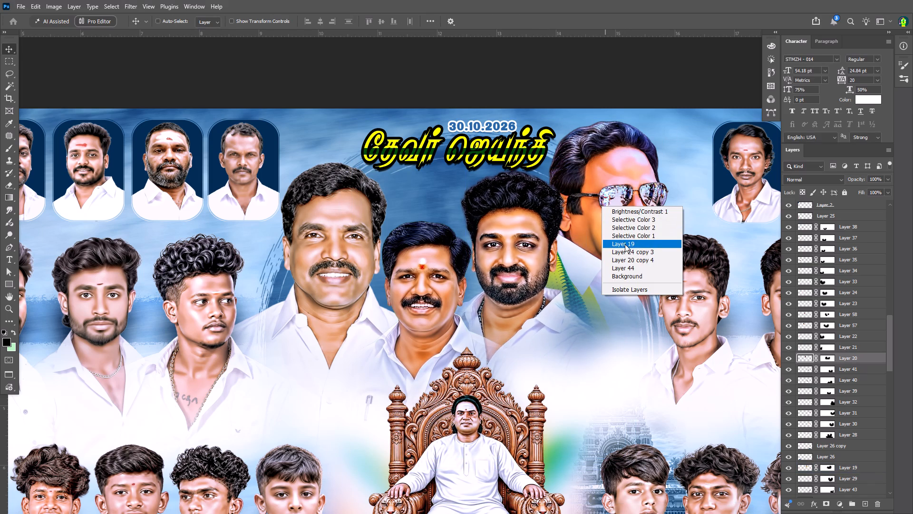
left_click(625, 244)
left_click_drag(622, 239, 624, 244)
key("ctrl+z")
key("ctrl+t")
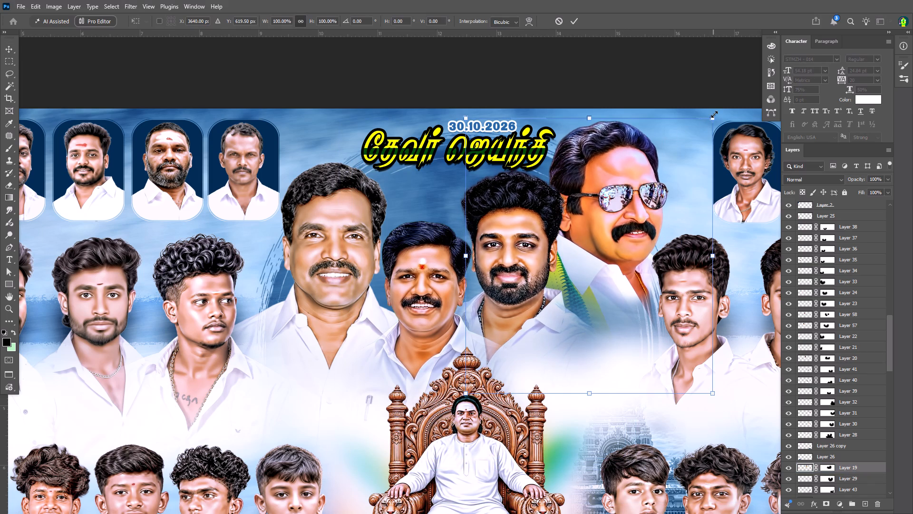
left_click_drag(714, 114, 734, 101, "alt")
key("Return")
left_click_drag(662, 178, 660, 188)
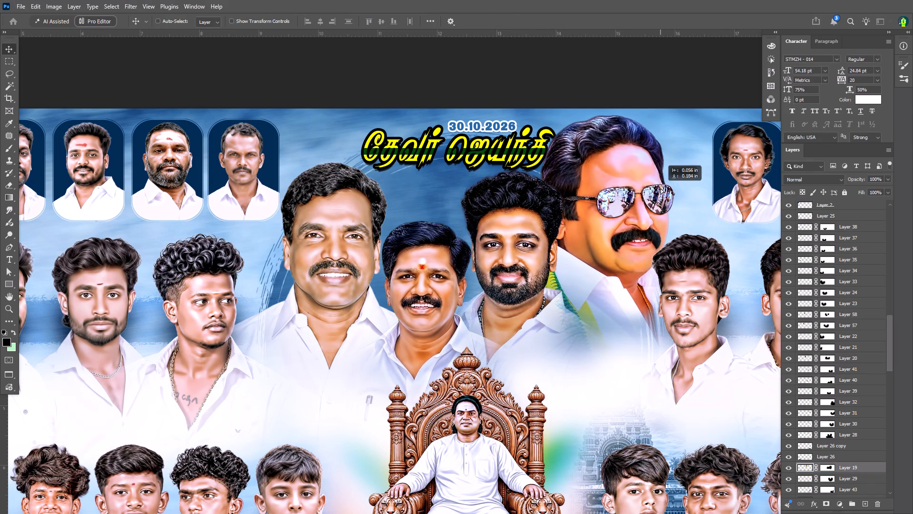
left_click_drag(660, 188, 654, 190)
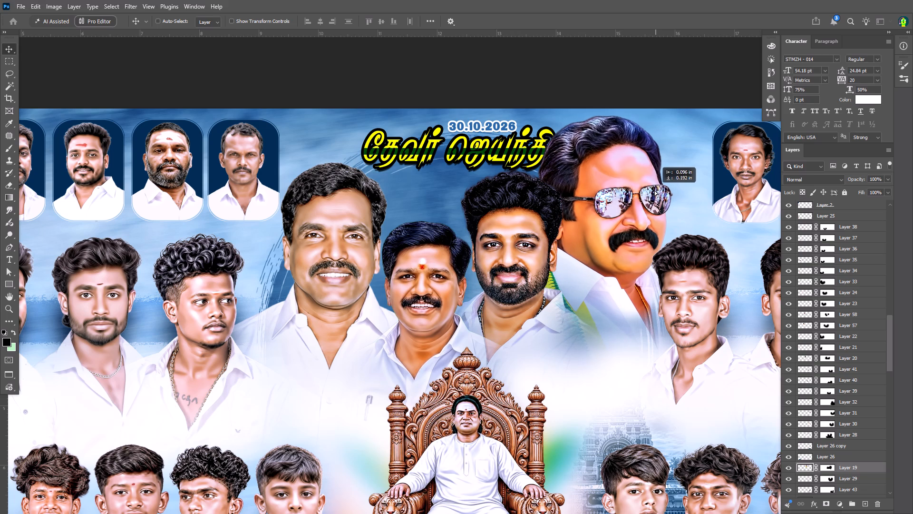
left_click_drag(654, 190, 652, 190)
key("space")
left_click_drag(651, 190, 645, 190)
left_click(645, 190)
Examine the overall poster layout around the resized central portraits.
key("Tab")
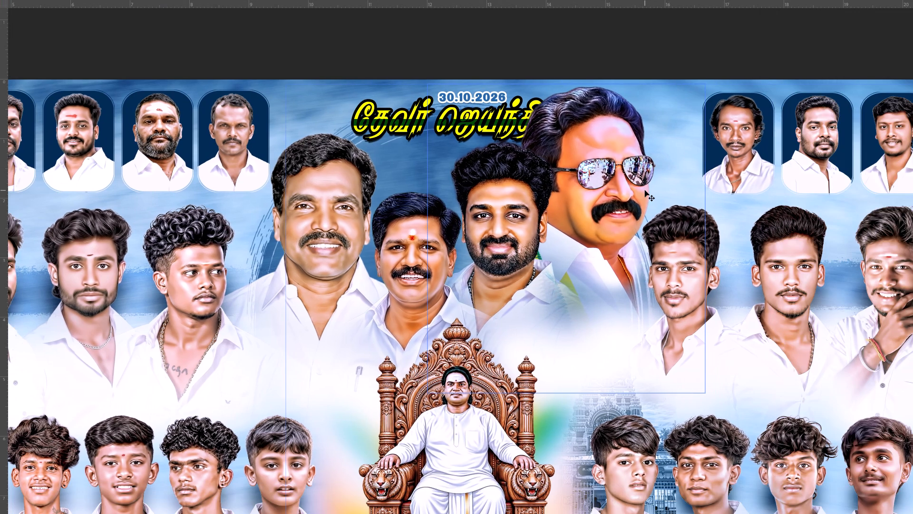
key("ctrl+Insert")
key("ctrl+Insert")
key("ctrl+Insert")
key("ctrl+Insert")
key("ctrl+Insert")
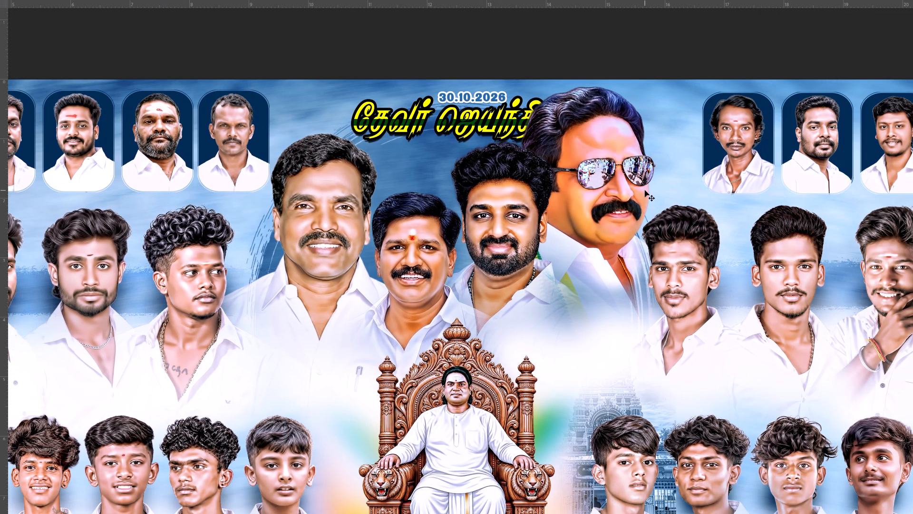
key("ctrl+Insert")
key("ctrl+Insert")
key("Tab")
key("Tab")
key("ctrl+minus")
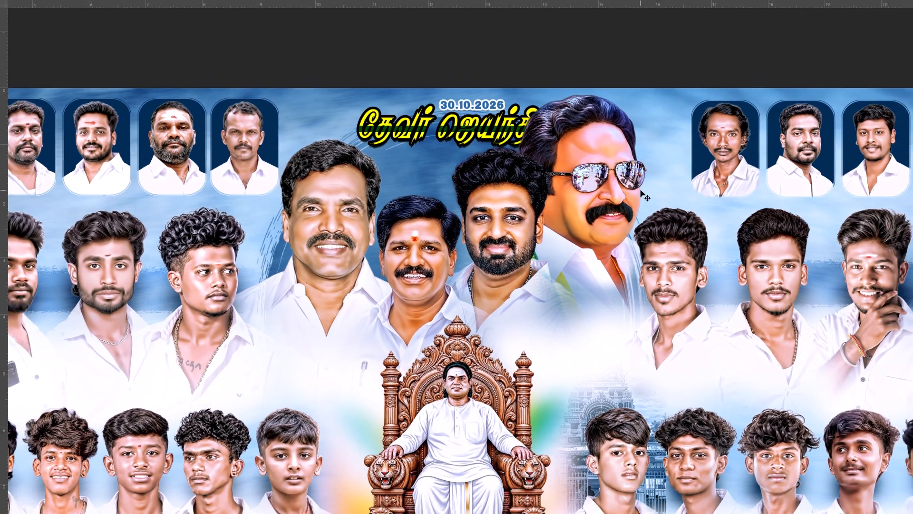
key("ctrl+Insert")
key("ctrl+Insert")
key("Tab")
scroll(638, 190, "down", 3)
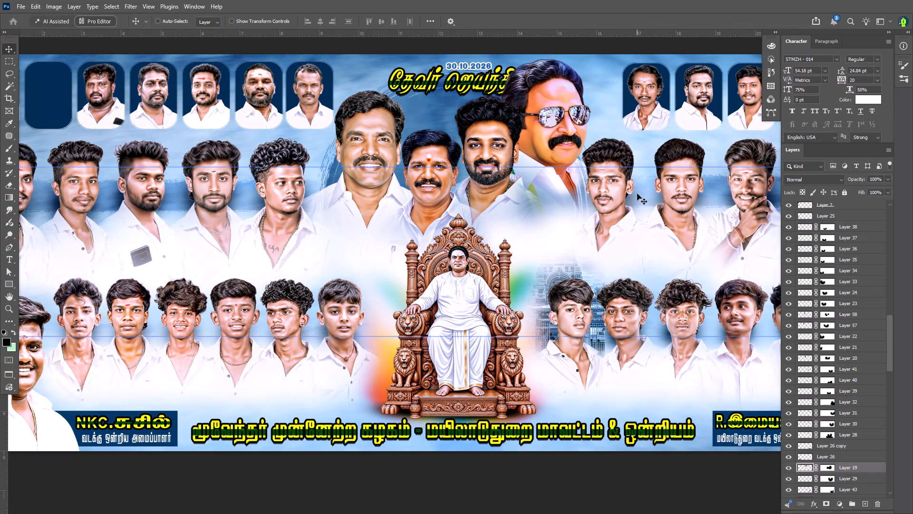
scroll(637, 194, "up", 2)
key("v")
key("v")
Save the poster and return to the standard screen mode with default foreground and background colours.
key("ctrl+s")
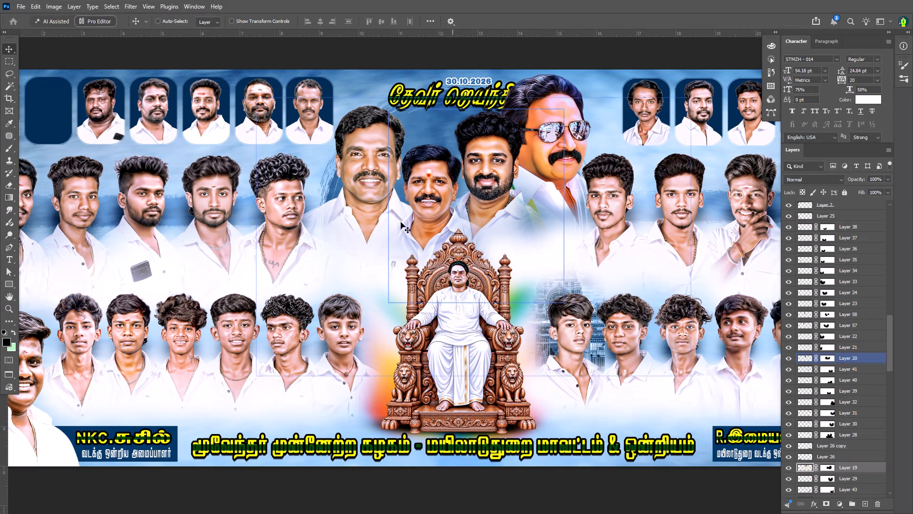
type("dff")
key("Tab")
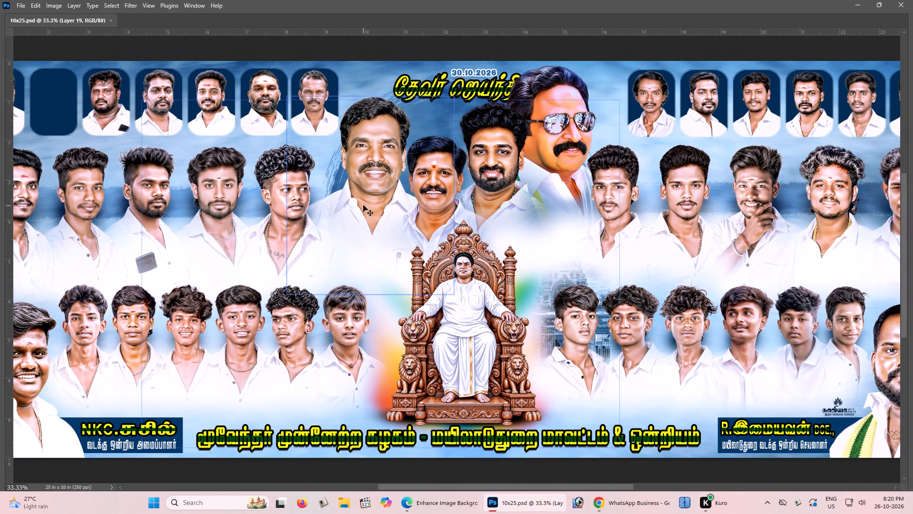
key("ctrl+s")
Exit the Keyman keyboard program running in the background.
key("ctrl+Insert")
key("ctrl+minus")
key("ctrl+minus")
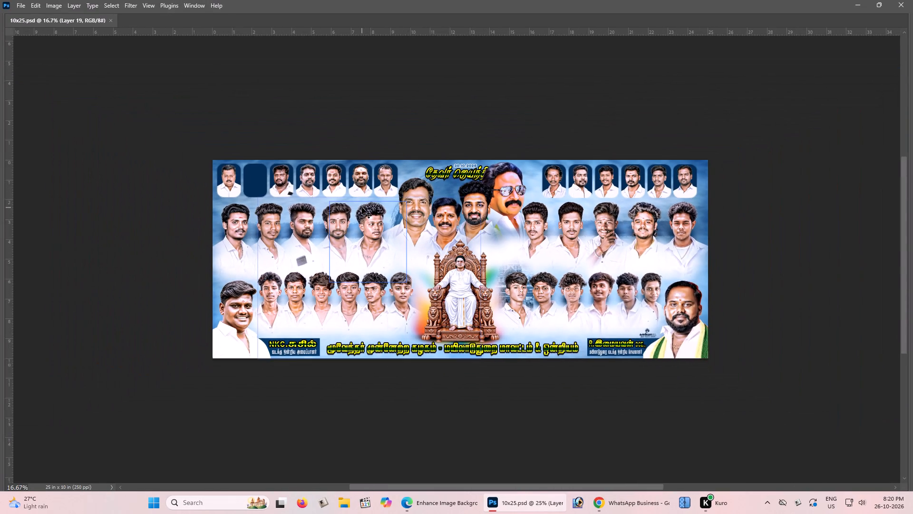
key("Tab")
right_click(796, 502)
left_click(798, 496)
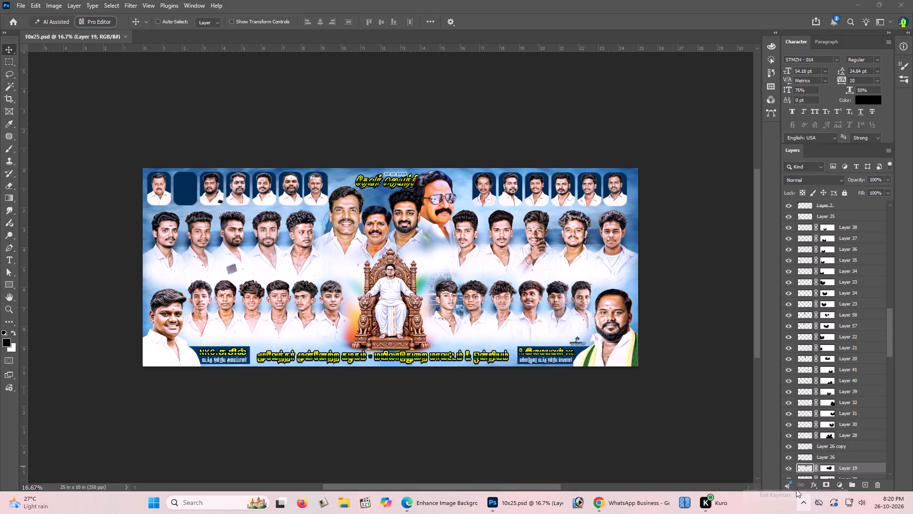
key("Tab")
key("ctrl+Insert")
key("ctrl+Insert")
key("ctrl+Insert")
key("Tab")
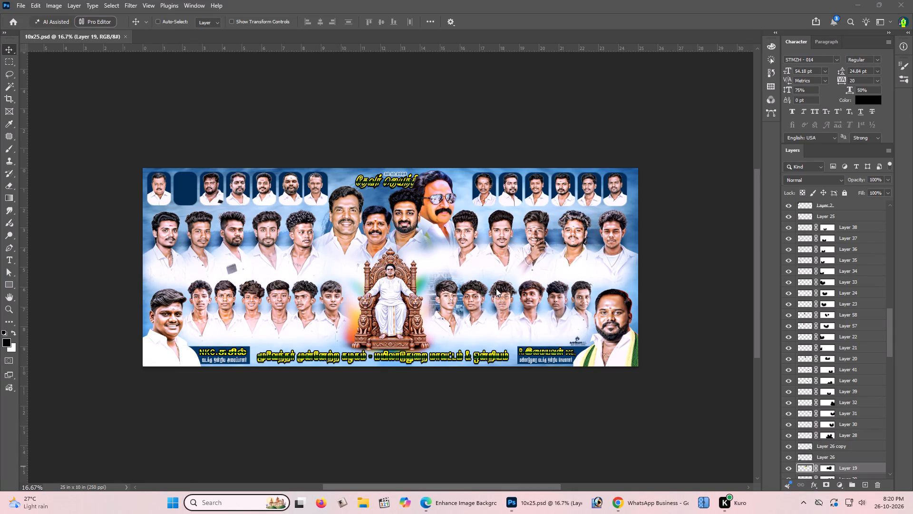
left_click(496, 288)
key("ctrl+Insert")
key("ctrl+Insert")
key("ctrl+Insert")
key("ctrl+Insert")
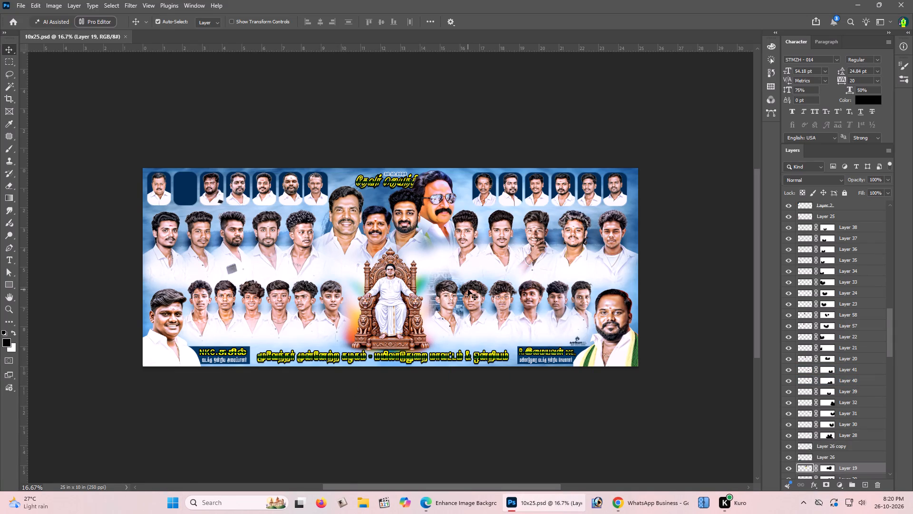
Delete the empty photo frame, Layer 2 copy, beside the first portrait in the poster's top row.
key("Tab")
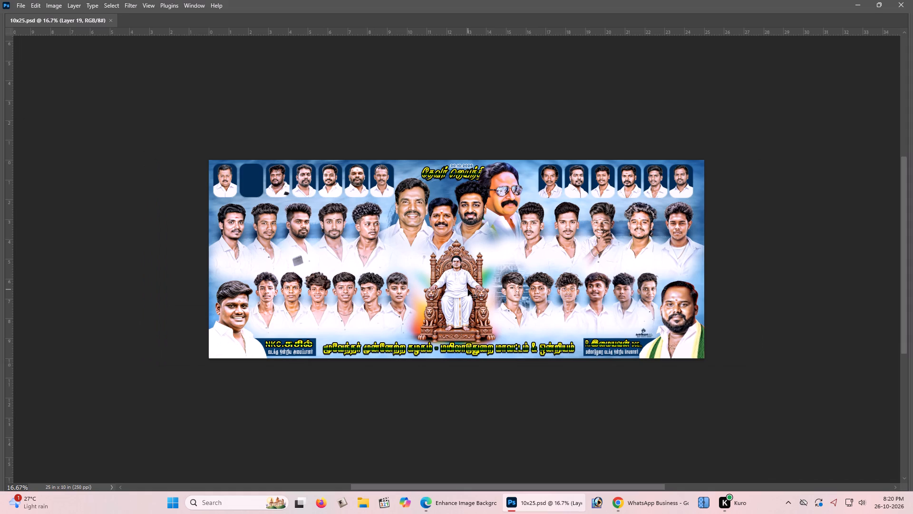
key("ctrl+plus")
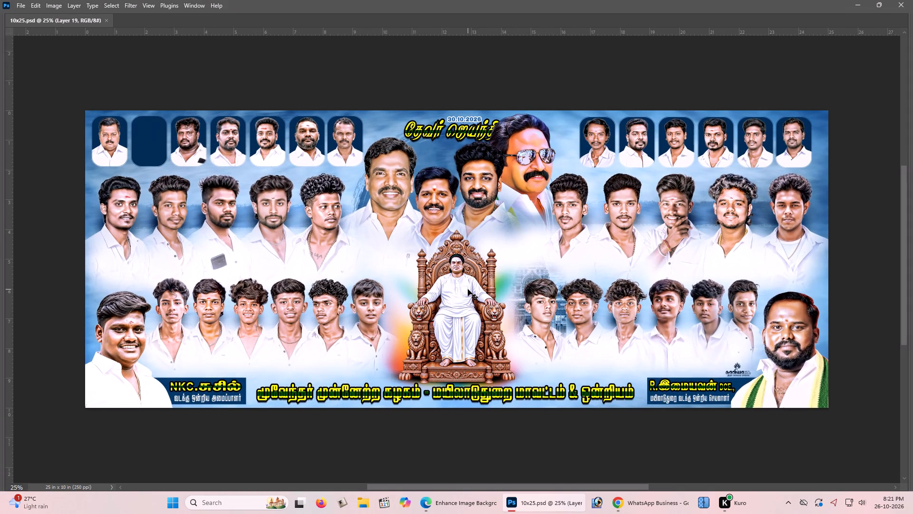
key("z")
left_click(127, 120)
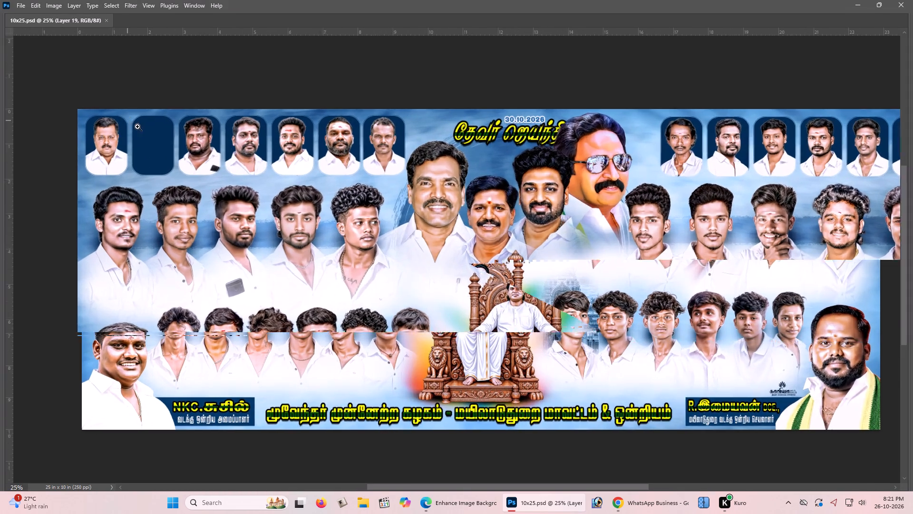
double_click(165, 143)
key("v")
right_click(161, 138)
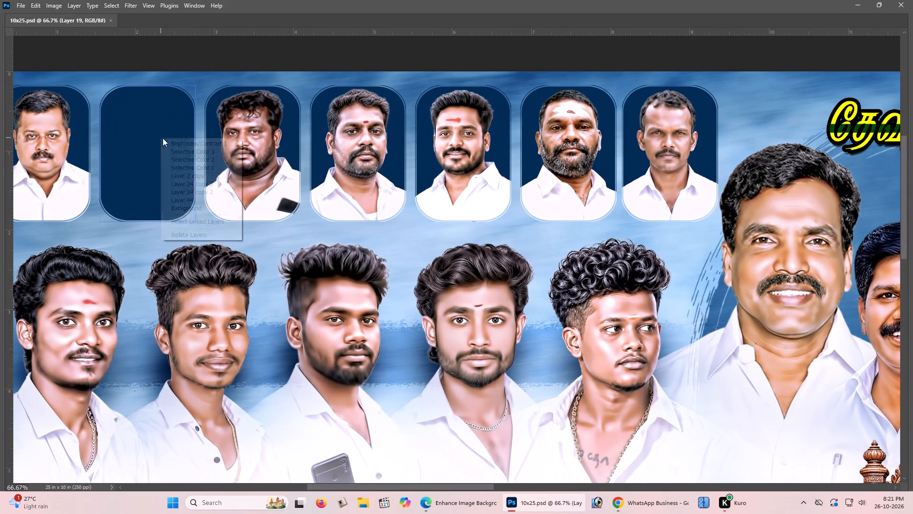
left_click(188, 173)
key("BackSpace")
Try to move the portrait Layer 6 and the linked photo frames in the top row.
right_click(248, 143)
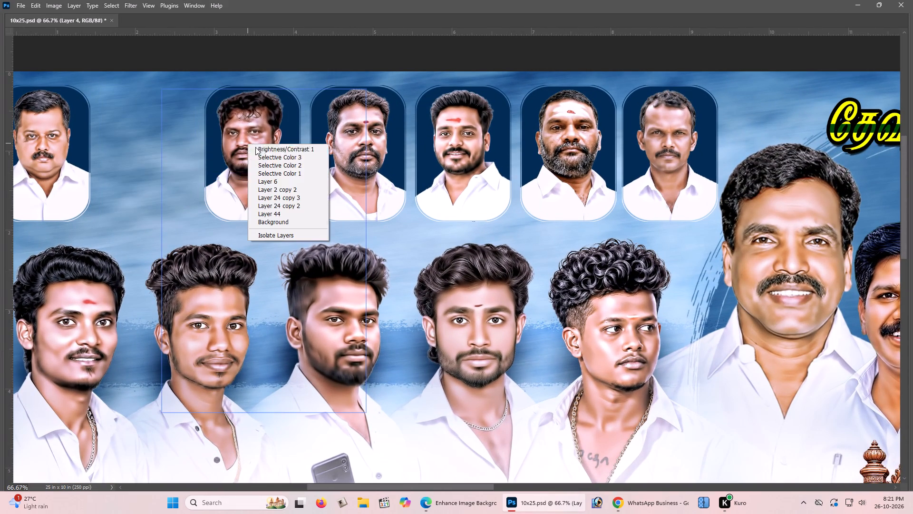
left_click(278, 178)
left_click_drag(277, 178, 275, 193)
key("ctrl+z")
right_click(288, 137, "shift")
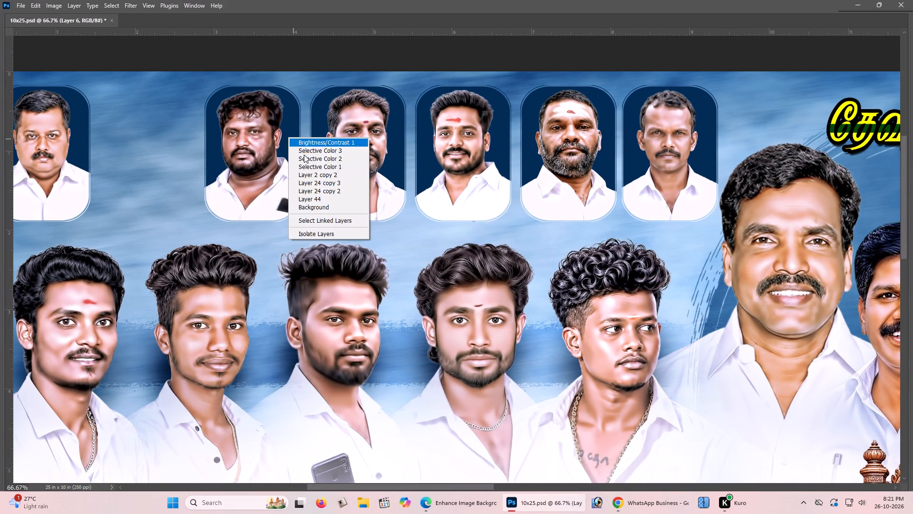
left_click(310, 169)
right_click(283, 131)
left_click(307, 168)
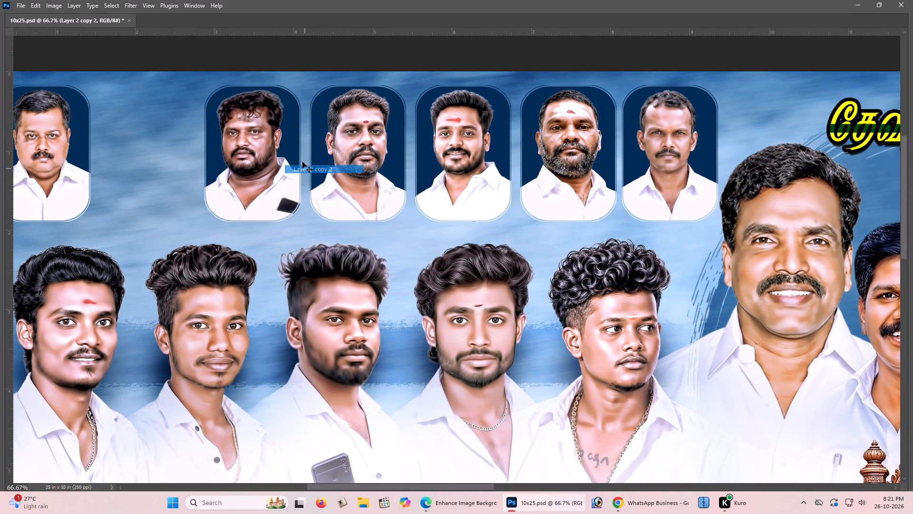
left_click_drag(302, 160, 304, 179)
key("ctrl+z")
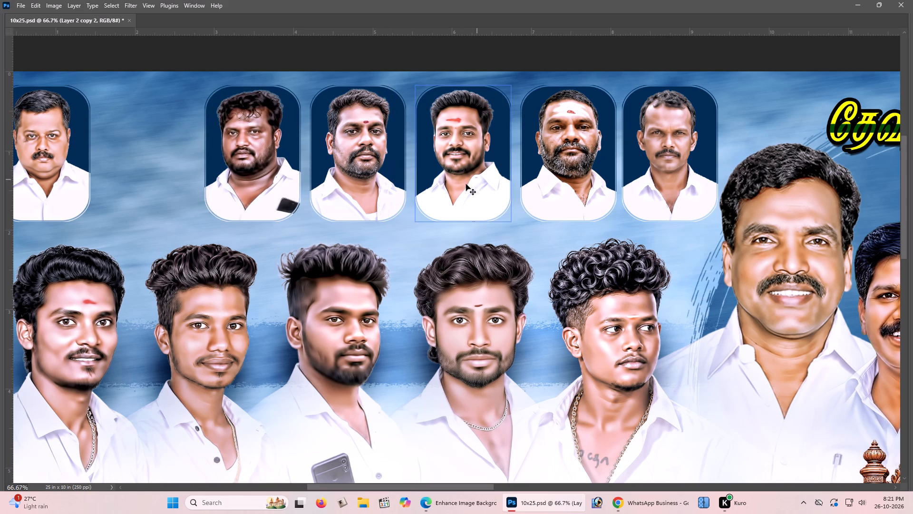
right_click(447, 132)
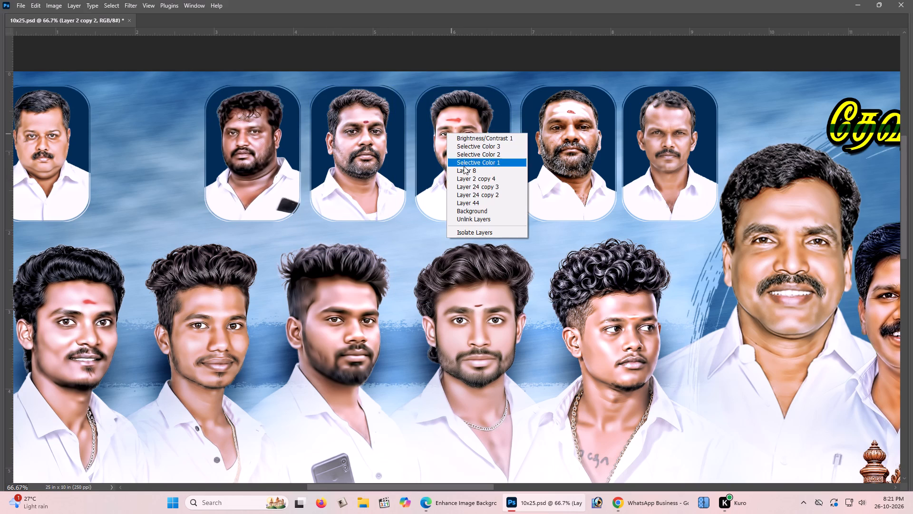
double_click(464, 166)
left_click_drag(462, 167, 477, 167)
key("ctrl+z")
Move the smiling man's portrait, Layer 8, one frame left and lower its stacking order so it sits clipped inside Layer 7's frame.
right_click(458, 142)
left_click(475, 178)
left_click_drag(466, 161, 467, 147)
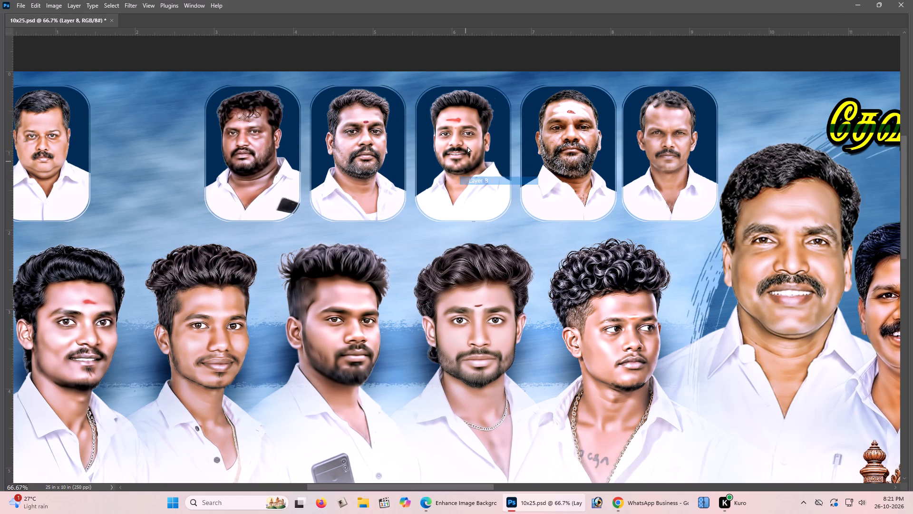
left_click_drag(467, 147, 469, 145)
key("ctrl+z")
left_click_drag(467, 146, 368, 149)
key("ctrl+bracketright")
key("ctrl+bracketright")
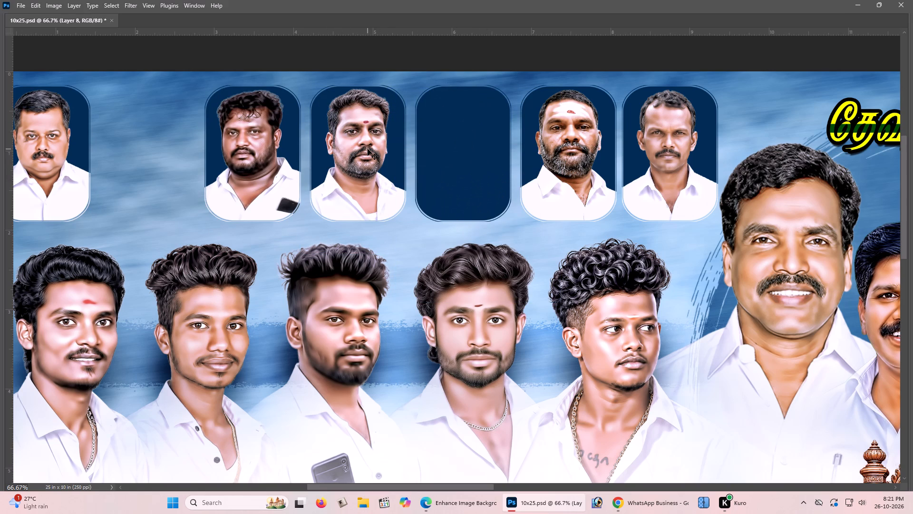
key("ctrl+bracketright")
key("ctrl+bracketleft")
key("ctrl+bracketleft")
key("ctrl+bracketleft")
key("ctrl+bracketleft")
key("ctrl+bracketleft")
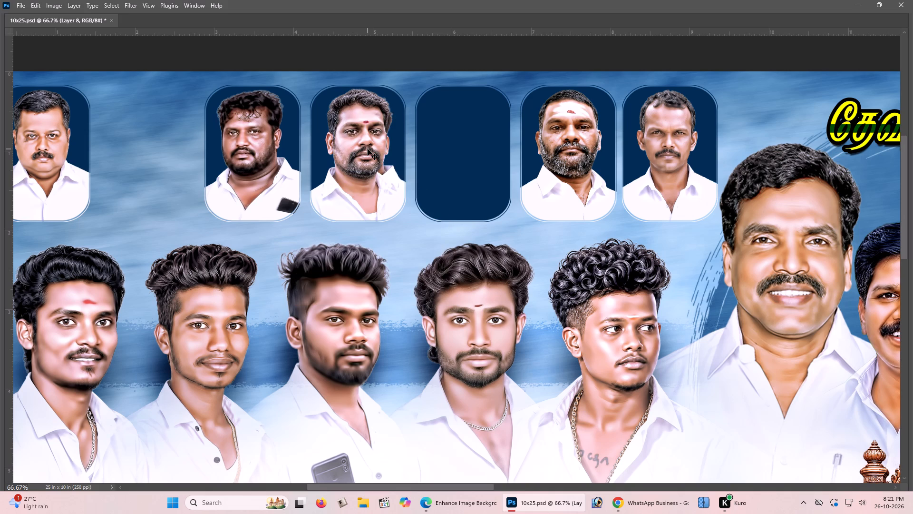
Move the bearded man's portrait, Layer 7, one frame right into the frame Layer 8 vacated.
right_click(368, 149)
left_click(390, 184)
left_click_drag(389, 180, 480, 179)
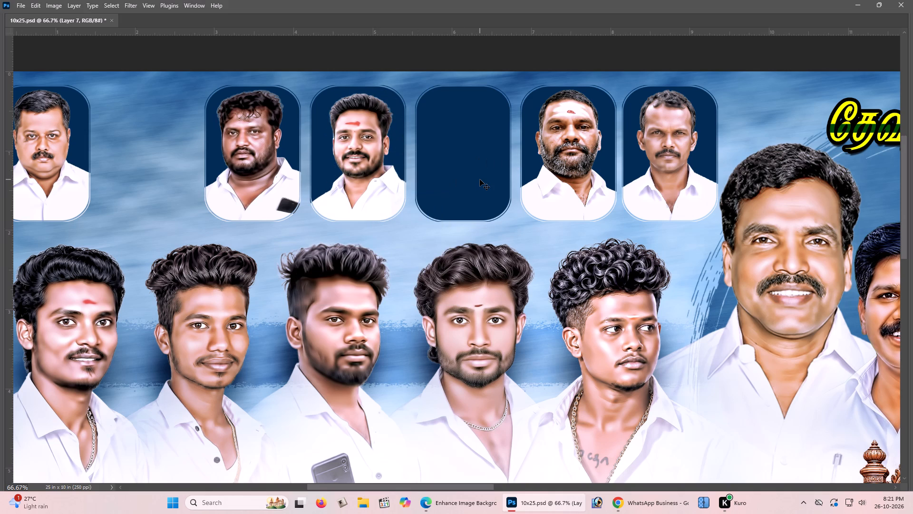
Restack Layer 7 directly above its new frame and clip the portrait to that frame.
key("ctrl+bracketright")
key("ctrl+bracketright")
key("ctrl+bracketright")
key("ctrl+bracketright")
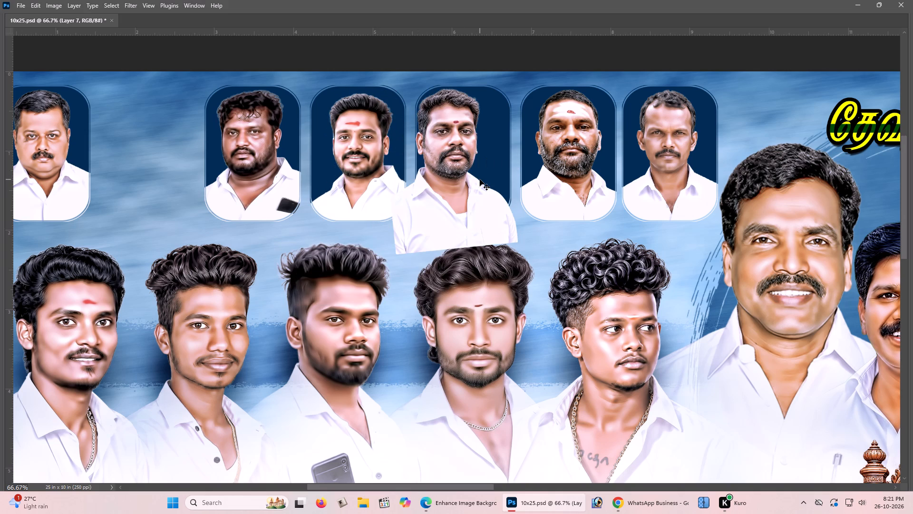
key("ctrl+bracketleft")
key("ctrl+bracketright")
key("ctrl+bracketright")
key("ctrl+bracketright")
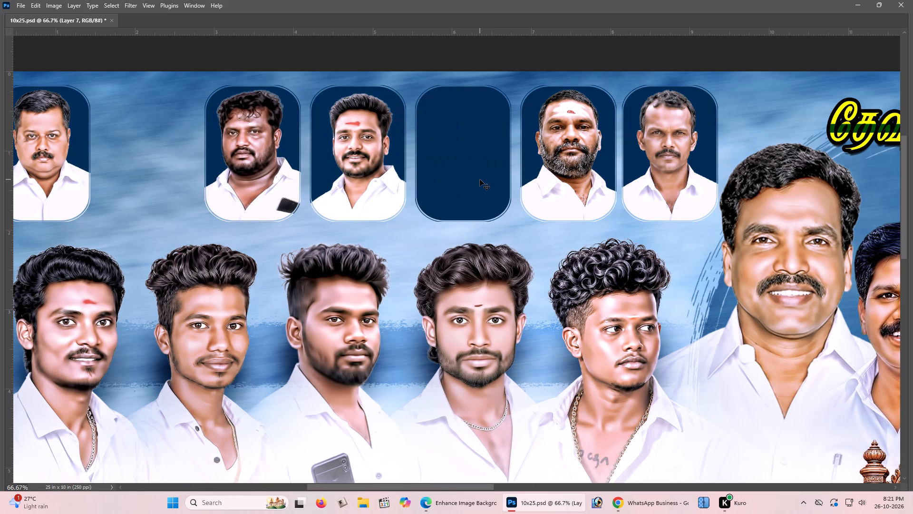
key("ctrl+bracketright")
key("ctrl+bracketright")
key("ctrl+bracketright")
key("ctrl+bracketleft")
key("ctrl+bracketleft")
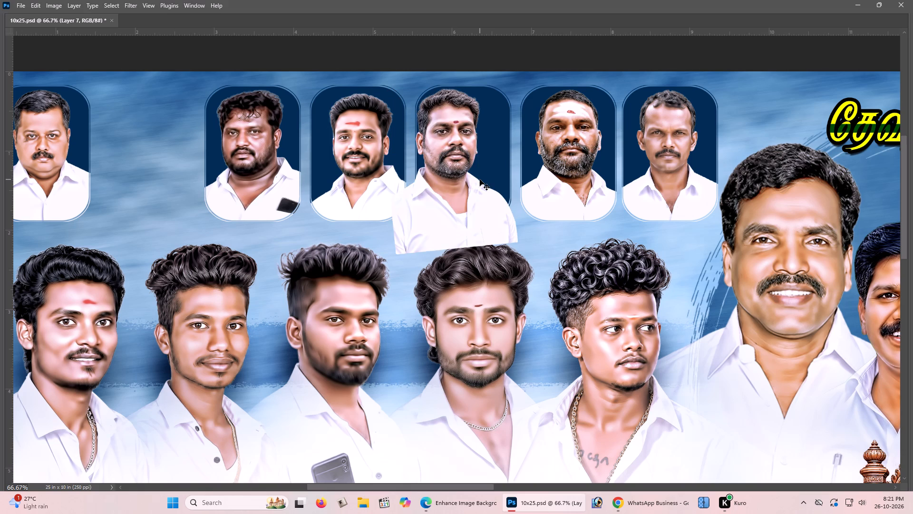
key("ctrl+bracketleft")
key("ctrl+bracketleft")
key("ctrl+bracketleft")
key("ctrl+bracketleft")
key("ctrl+bracketleft")
key("ctrl+bracketleft")
key("ctrl+bracketleft")
key("ctrl+bracketright")
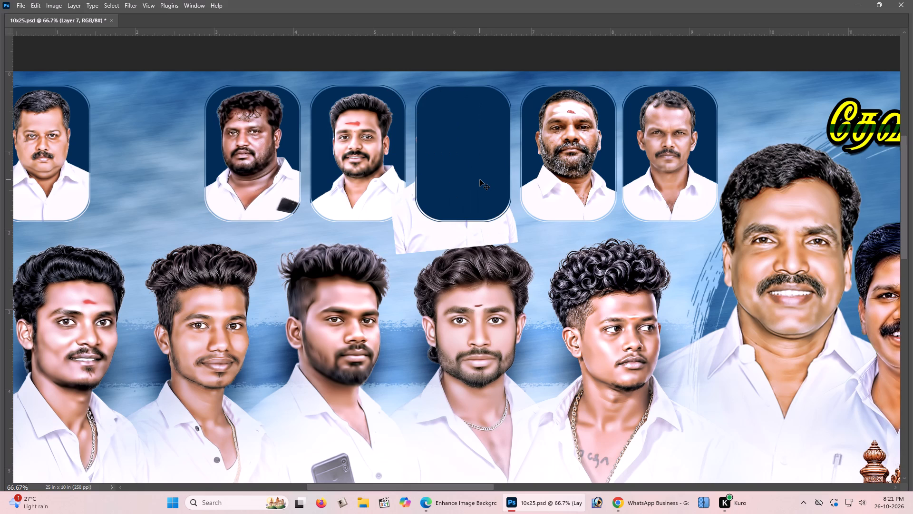
key("ctrl+alt+g")
Shift Layer 7 slightly right and nudge it so the portrait is centred in its new frame.
left_click_drag(470, 165, 476, 165, "shift")
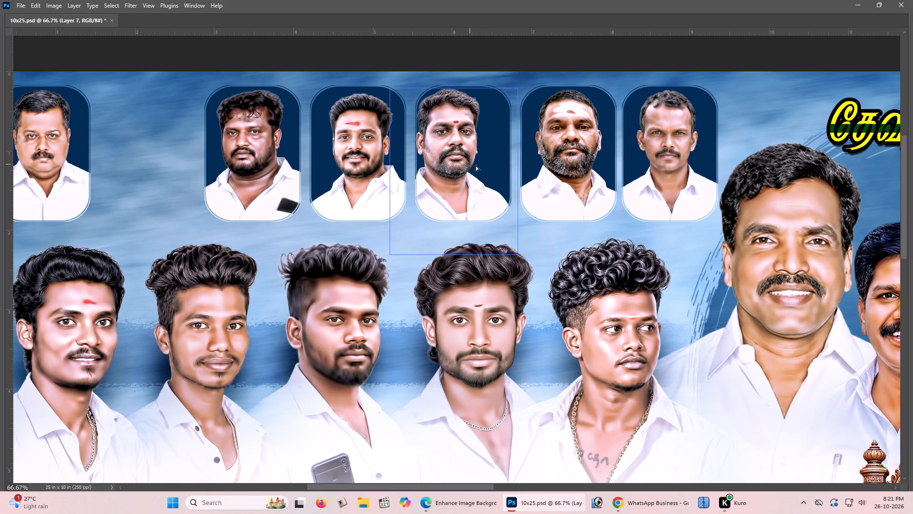
left_click_drag(476, 165, 482, 166, "shift")
key("Left")
key("Down")
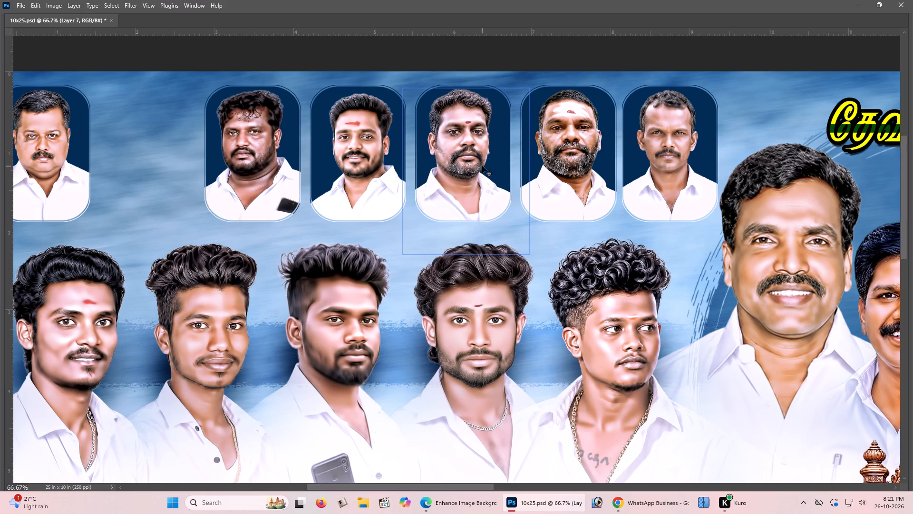
Shift the smiling man's portrait, Layer 8, slightly left and nudge it up to centre it in its frame.
key("z")
double_click(355, 137)
key("v")
right_click(355, 137)
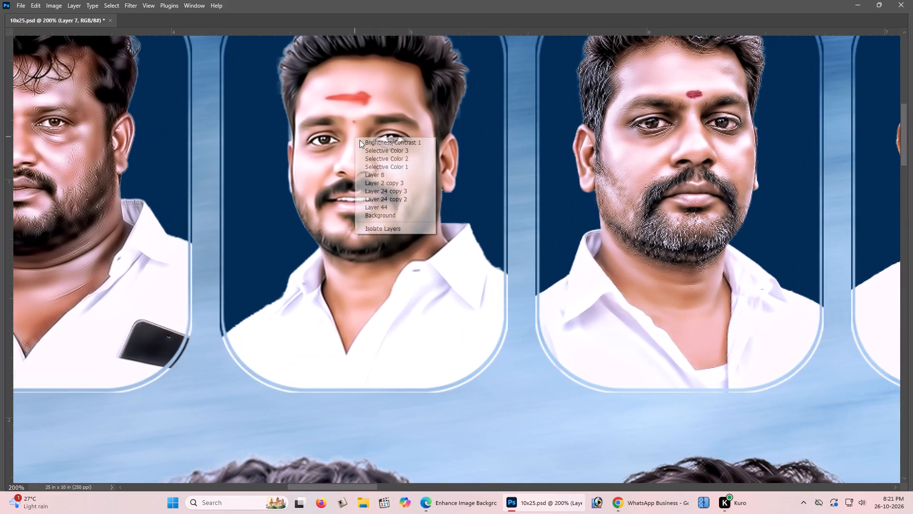
left_click(377, 171)
key("ctrl+minus")
key("ctrl+minus")
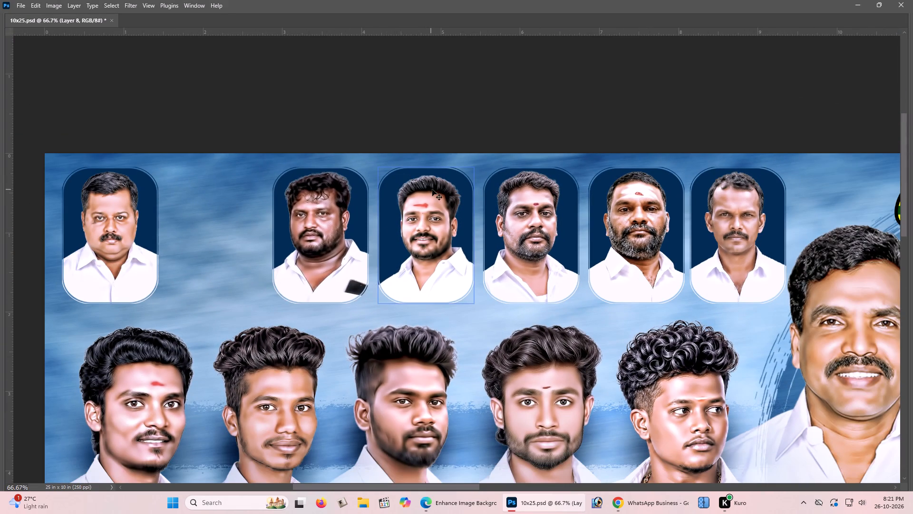
left_click_drag(430, 195, 425, 195)
key("Up")
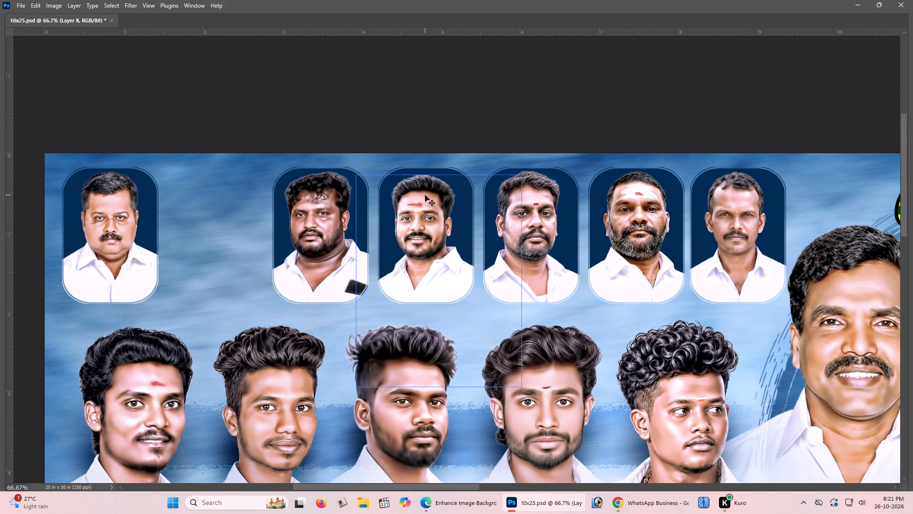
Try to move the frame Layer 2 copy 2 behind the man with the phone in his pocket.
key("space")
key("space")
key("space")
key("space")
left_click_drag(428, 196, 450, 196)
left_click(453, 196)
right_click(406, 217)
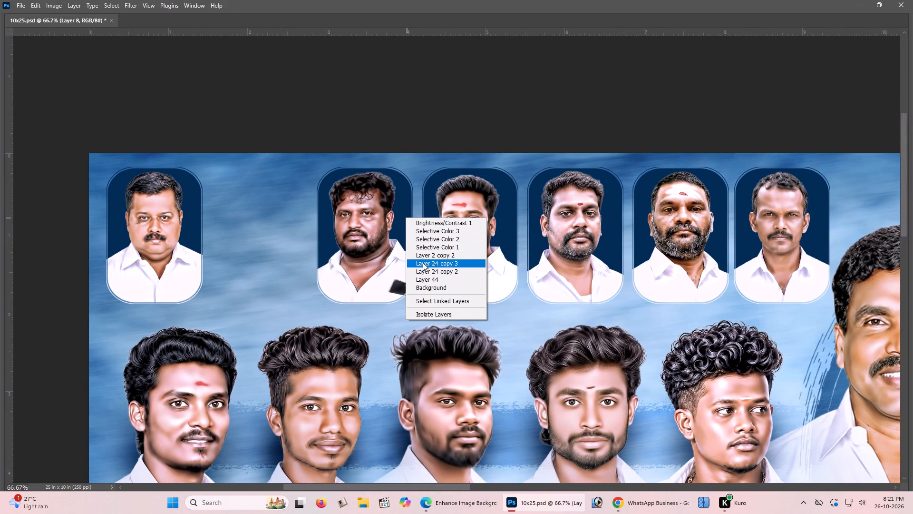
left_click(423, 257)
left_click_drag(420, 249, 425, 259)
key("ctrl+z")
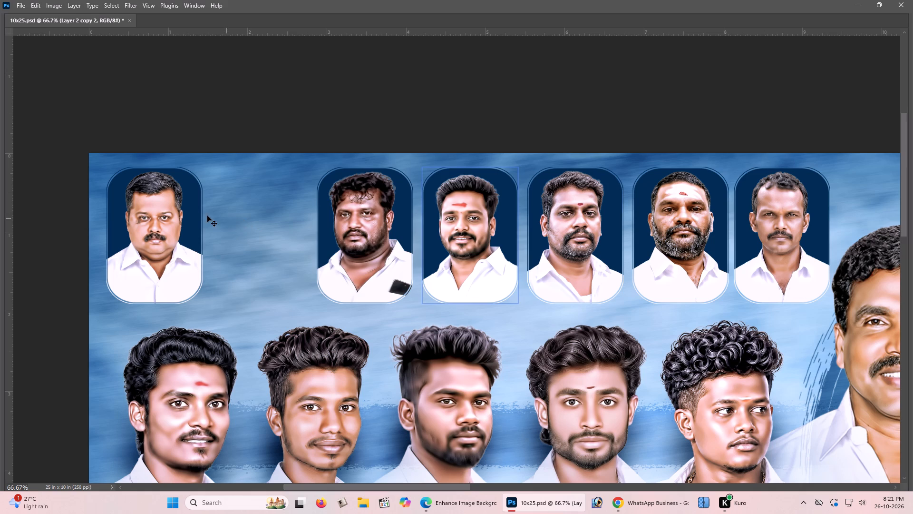
Unlink the first portrait's frame, Layer 2, from the other top-row frames and test-move it.
right_click(197, 213)
left_click(223, 247)
left_click_drag(219, 247, 229, 253)
key("ctrl+z")
right_click(196, 228)
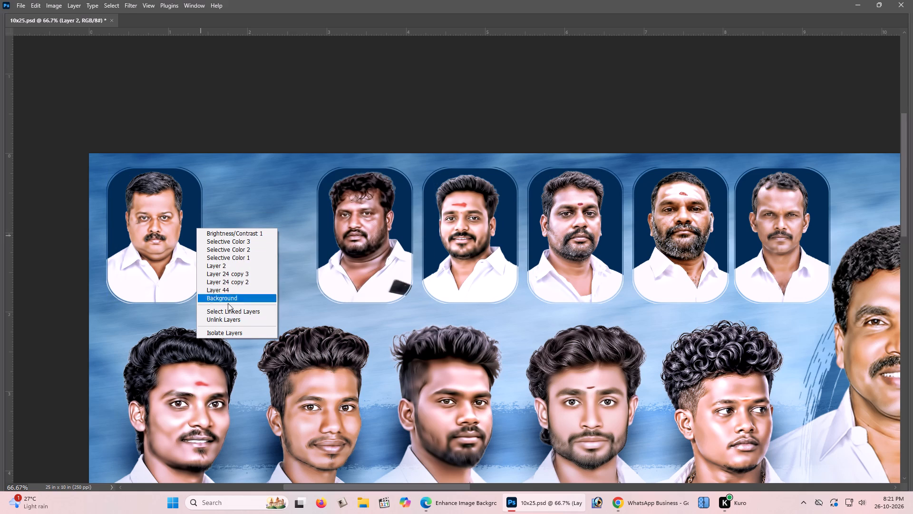
left_click(232, 318)
left_click_drag(221, 284, 232, 300)
key("ctrl+z")
Select the five photo frames right of the gap together, including Layer 2 copy 2 and Layer 2 copy 5, using test moves to check them.
right_click(327, 220)
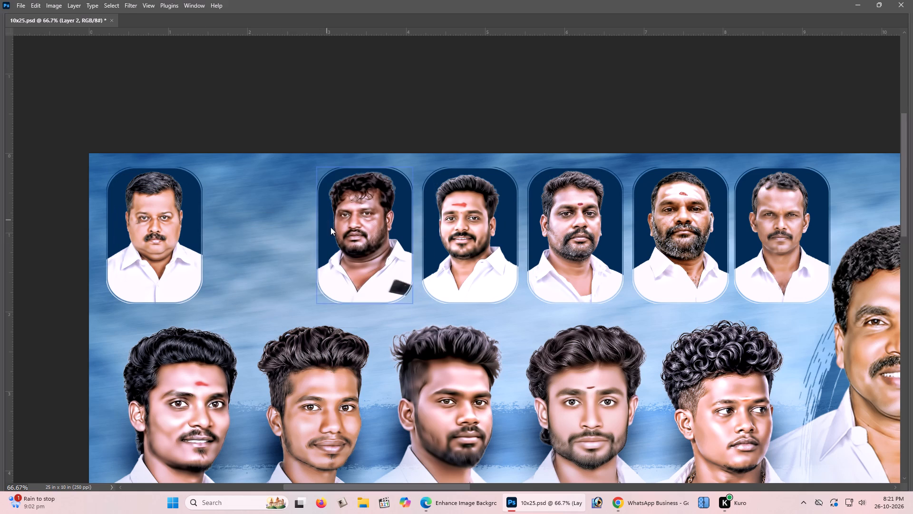
left_click(346, 265)
left_click_drag(348, 262, 357, 279)
key("ctrl+z")
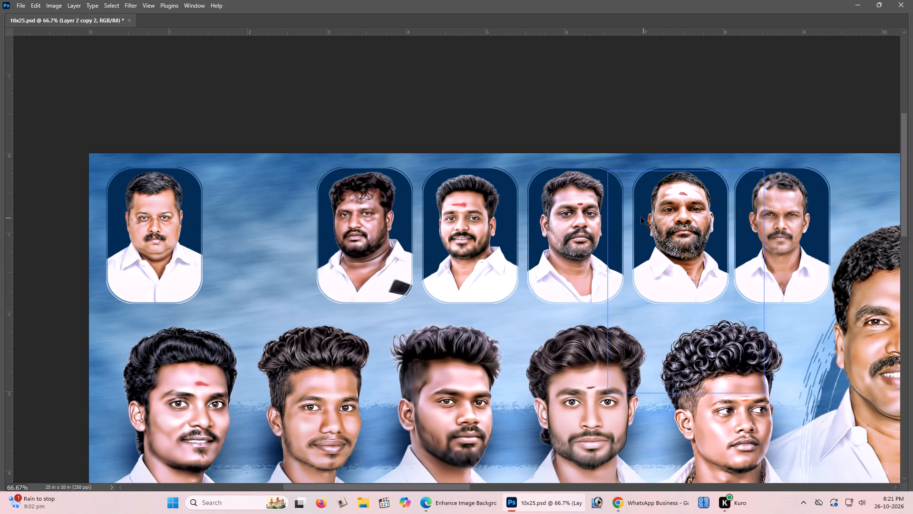
right_click(641, 217, "shift")
left_click(655, 257, "shift")
left_click_drag(654, 256, 657, 264)
key("ctrl+z")
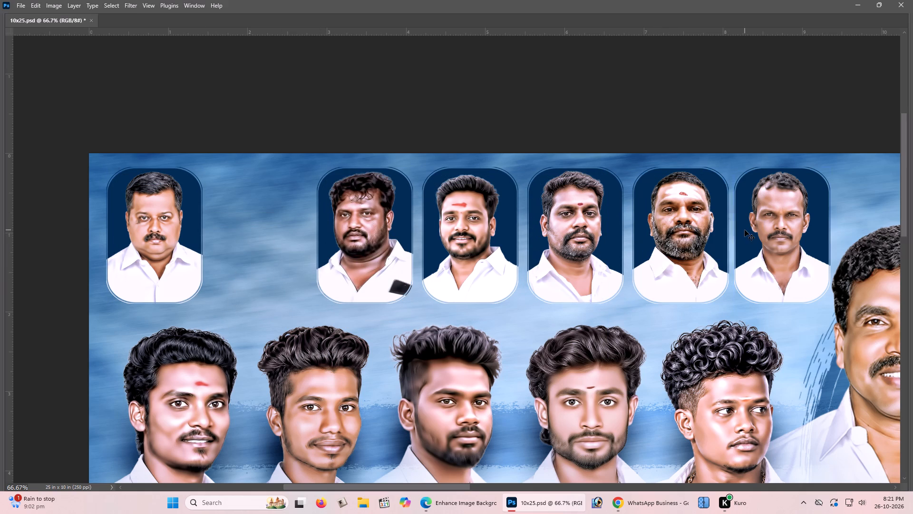
right_click(744, 228, "shift")
left_click(760, 262, "shift")
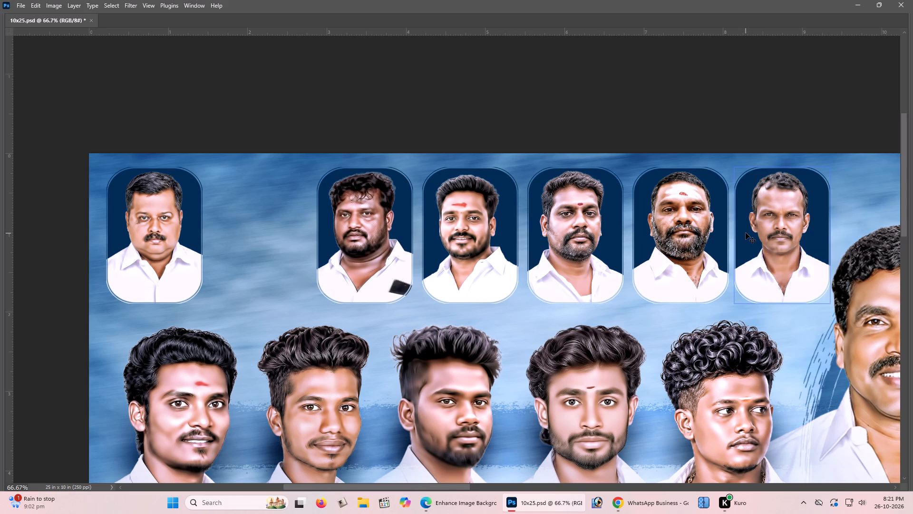
right_click(745, 232, "shift")
left_click(755, 259, "shift")
right_click(737, 236, "shift")
left_click(756, 275, "shift")
left_click_drag(750, 257, 758, 275)
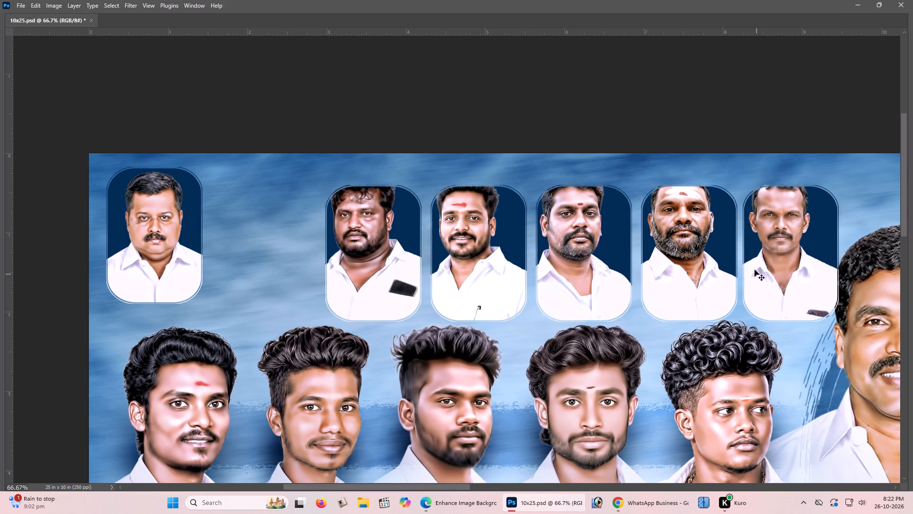
key("z")
key("ctrl+z")
key("v")
Add the five portraits right of the gap to the frame selection, including Layer 49, Layer 7 and Layer 6, and link the layers.
right_click(782, 211, "shift")
left_click(796, 252, "shift")
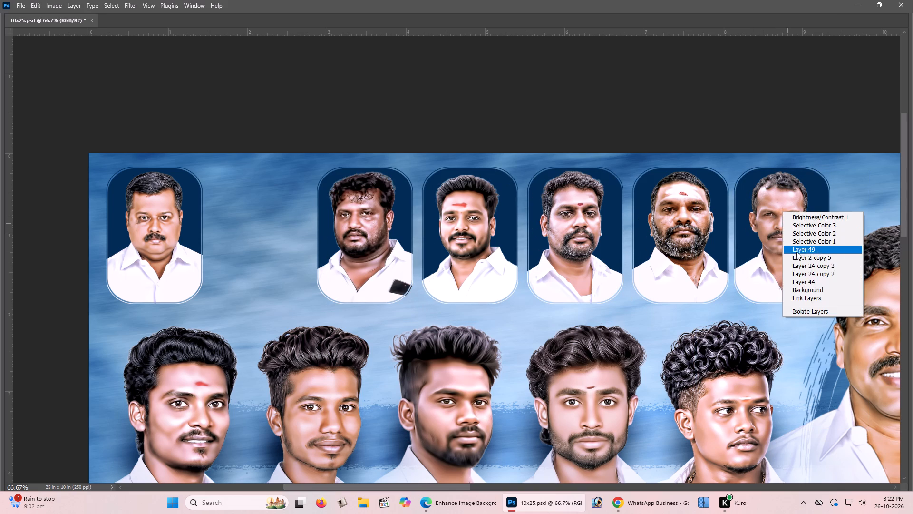
right_click(677, 214, "shift")
left_click(694, 251, "shift")
right_click(581, 214, "shift")
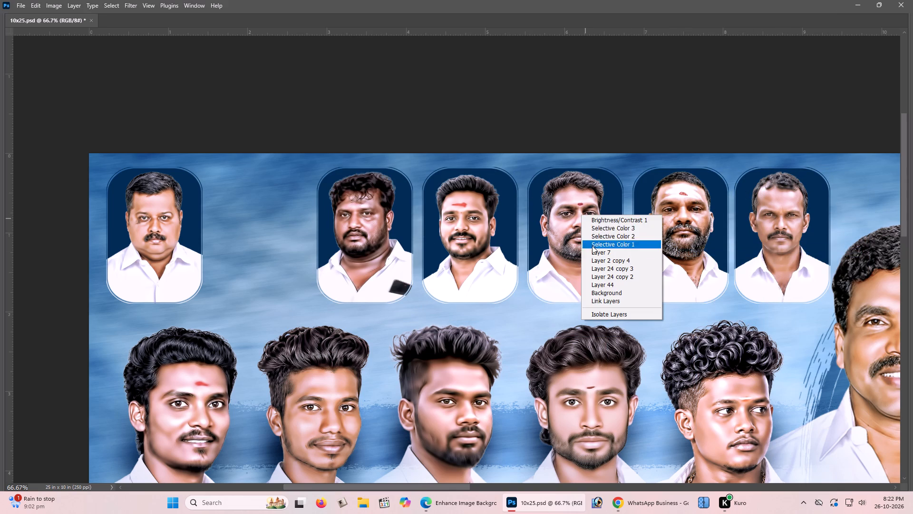
left_click(595, 252, "shift")
right_click(461, 210, "shift")
left_click(479, 245, "shift")
right_click(357, 209, "shift")
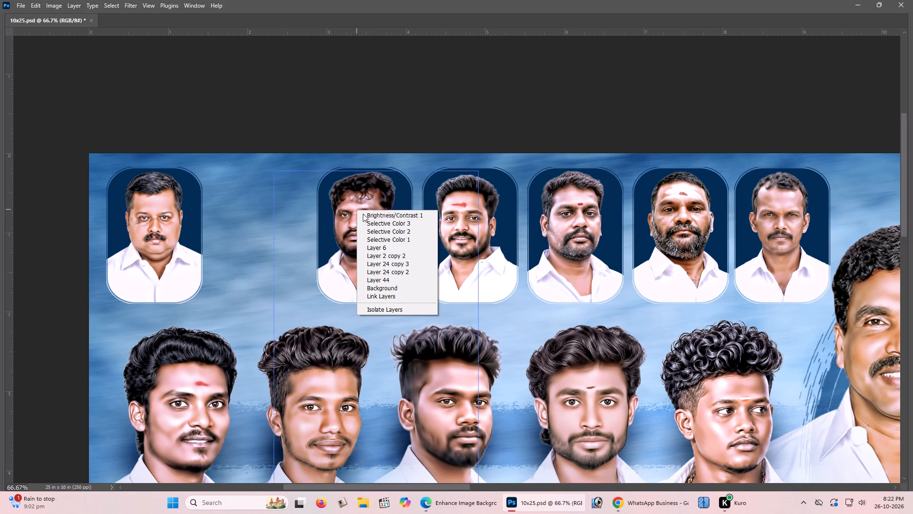
left_click(378, 245, "shift")
right_click(372, 239)
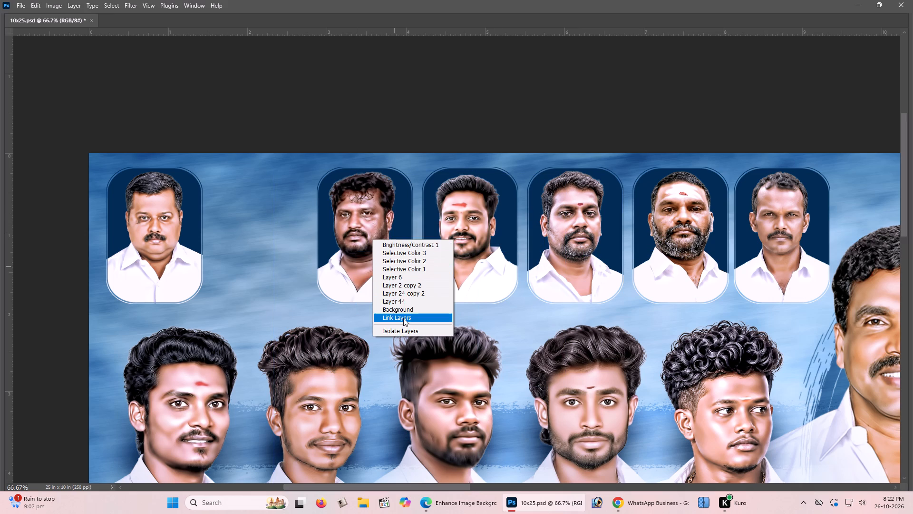
left_click(403, 318)
Move the five linked portraits and frames left to close the gap beside the first portrait, matching the spacing between frames.
key("Left")
key("Left")
key("Left")
key("Left")
key("Left")
key("Left")
key("Left")
key("Left")
key("Left")
key("Left")
key("Left")
key("Left")
key("Left")
key("Left")
key("Left")
key("Left")
key("Left")
key("Left")
key("Left")
key("Left")
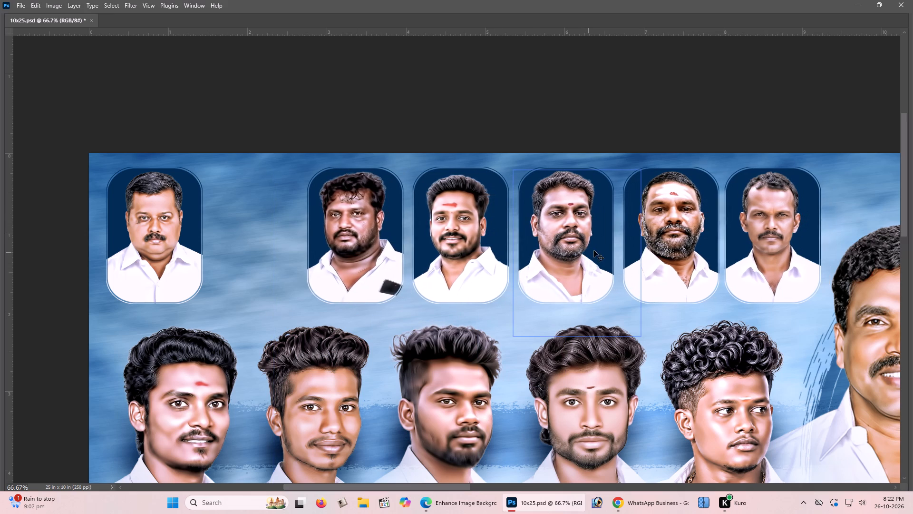
left_click_drag(612, 220, 514, 229, "shift")
key("Right")
key("Right")
key("Right")
key("Right")
key("Right")
key("Right")
key("Right")
key("Right")
key("Right")
key("Right")
key("Right")
key("Right")
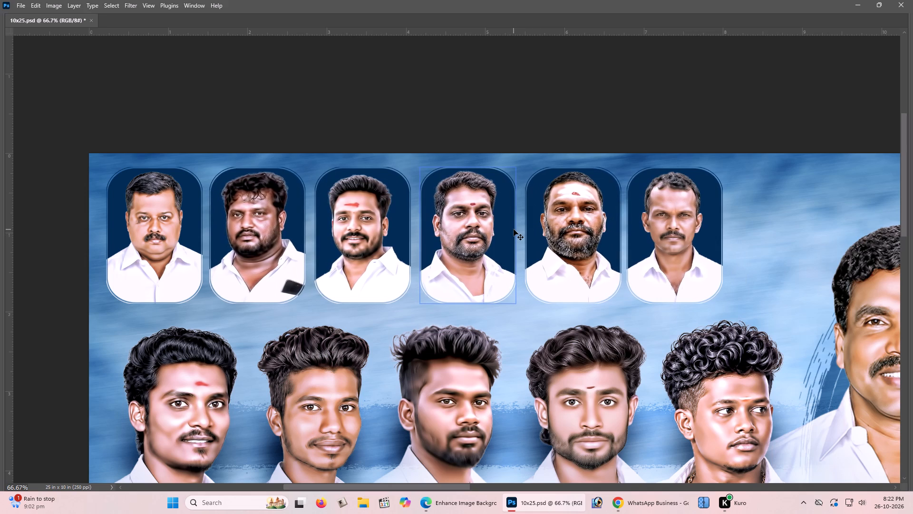
key("Right")
key("Right")
key("Right")
key("Right")
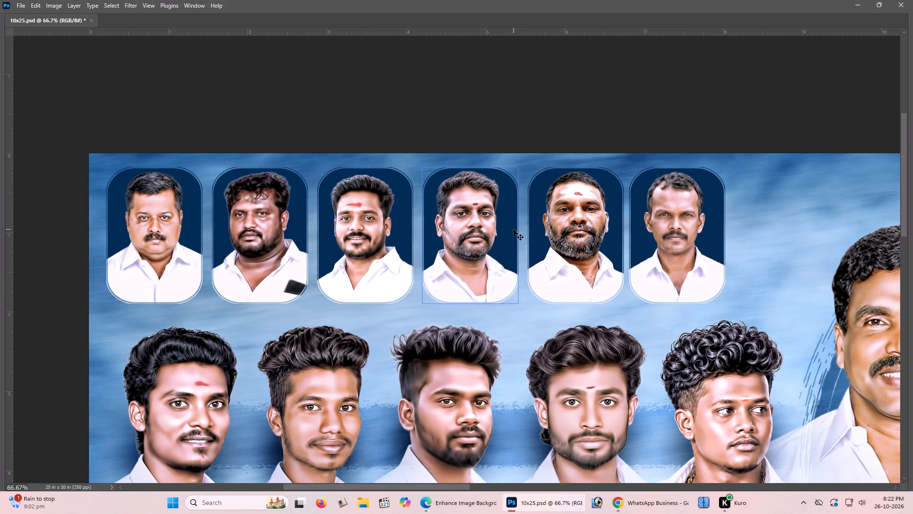
key("Right")
Move the large moustached man's portrait beside the top-row frames, Layer 57, about 0.61 in left and 0.44 in up.
key("space")
key("space")
key("space")
key("space")
key("space")
key("space")
key("space")
key("space")
key("space")
key("space")
key("space")
key("space")
key("space")
key("space")
key("space")
key("space")
key("space")
key("space")
key("space")
key("space")
left_click_drag(540, 232, 459, 215)
left_click(424, 217)
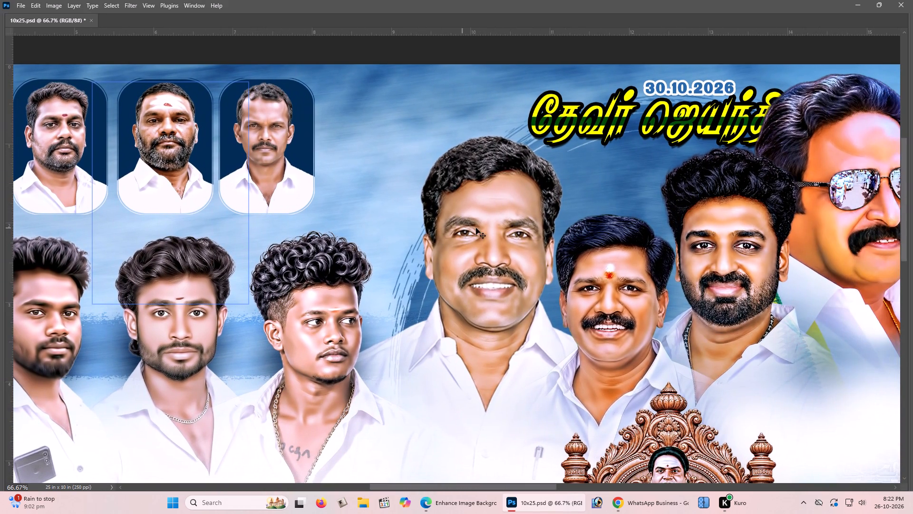
right_click(481, 228)
left_click(502, 268)
left_click_drag(500, 264, 451, 230)
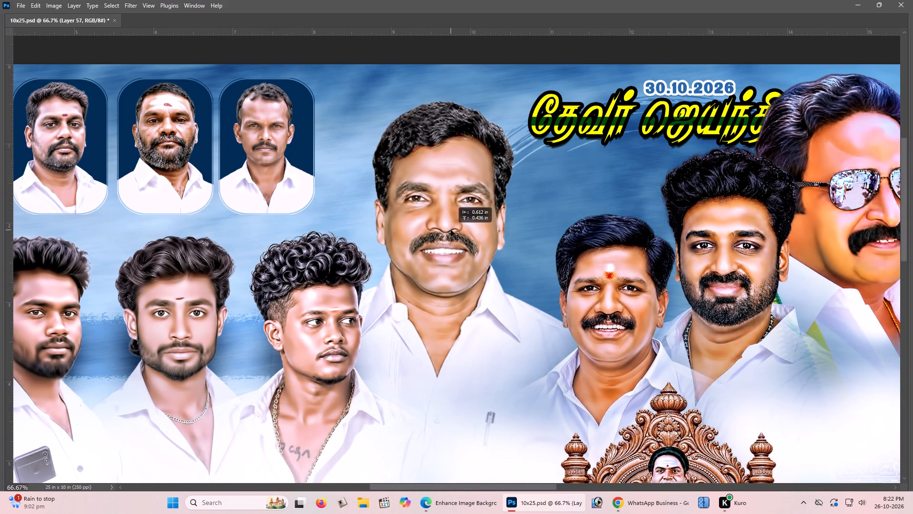
Rotate Layer 57 slightly counterclockwise and enlarge it from its centre to about 4.74 in wide by 5.62 in high.
key("ctrl+t")
left_click_drag(614, 197, 614, 192)
left_click_drag(597, 92, 614, 83, "alt+shift")
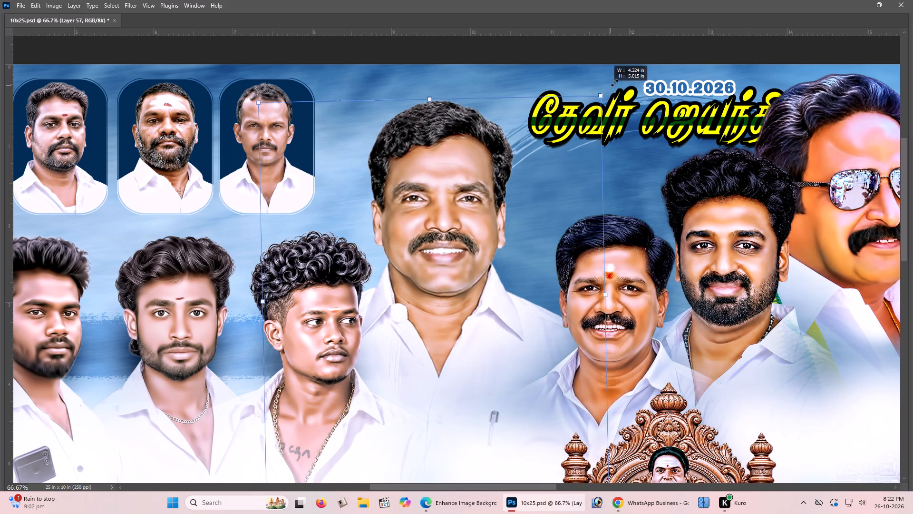
left_click_drag(614, 83, 620, 79, "alt+shift")
key("ctrl+z")
left_click_drag(598, 94, 624, 73, "alt")
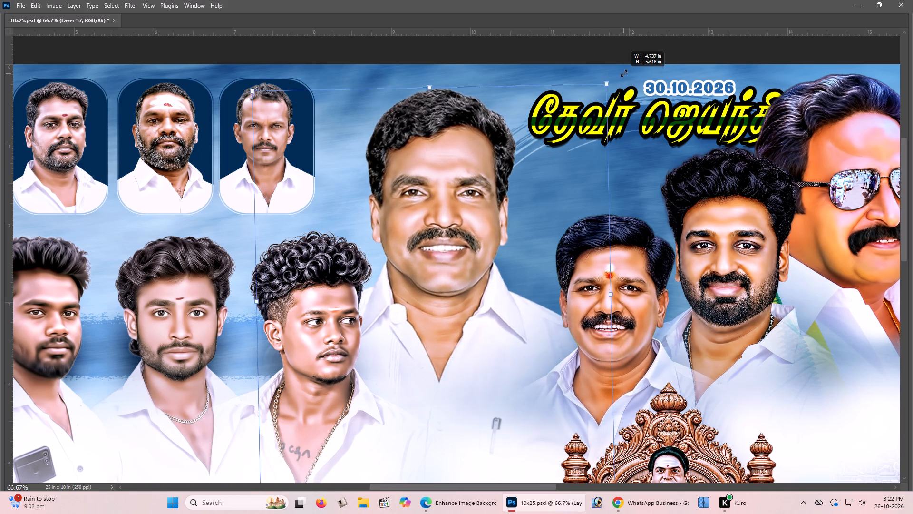
left_click_drag(624, 73, 625, 72, "alt")
key("Return")
Nudge the enlarged Layer 57 portrait down below the poster's top edge and slightly right.
key("ctrl+minus")
key("ctrl+minus")
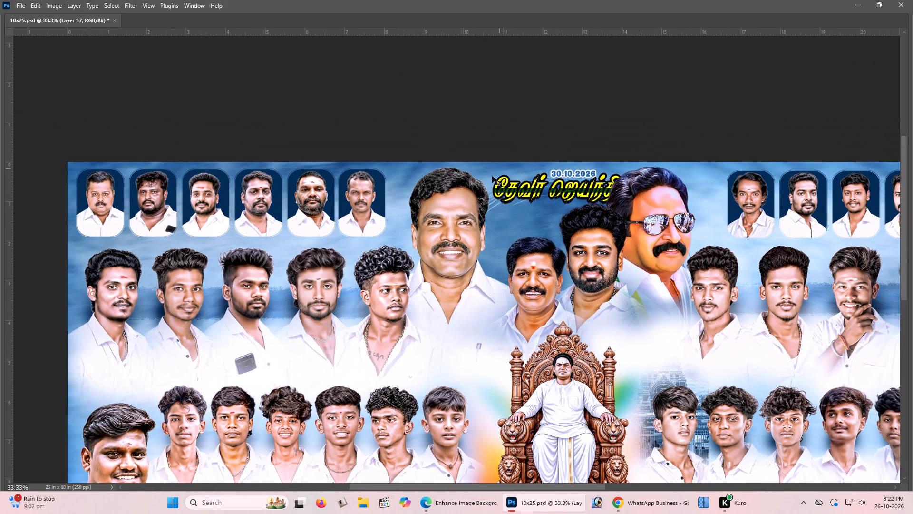
left_click(468, 200)
key("Down")
key("Down")
key("Down")
key("Down")
key("Down")
key("Down")
key("Down")
key("Down")
key("Down")
key("Down")
key("Down")
key("Down")
key("Down")
key("Right")
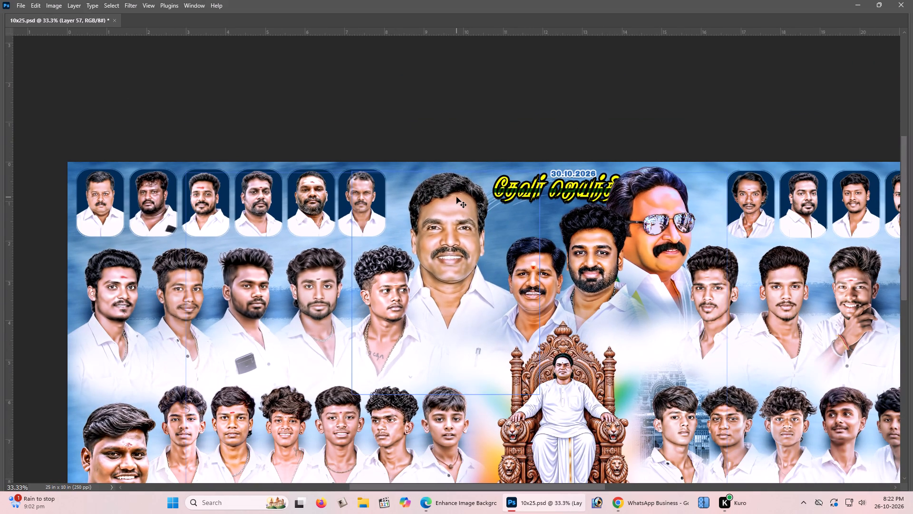
key("Right")
Select the two smaller central portraits, Layer 58 and Layer 20, and move them together left and slightly down above the throne.
key("z")
double_click(527, 267)
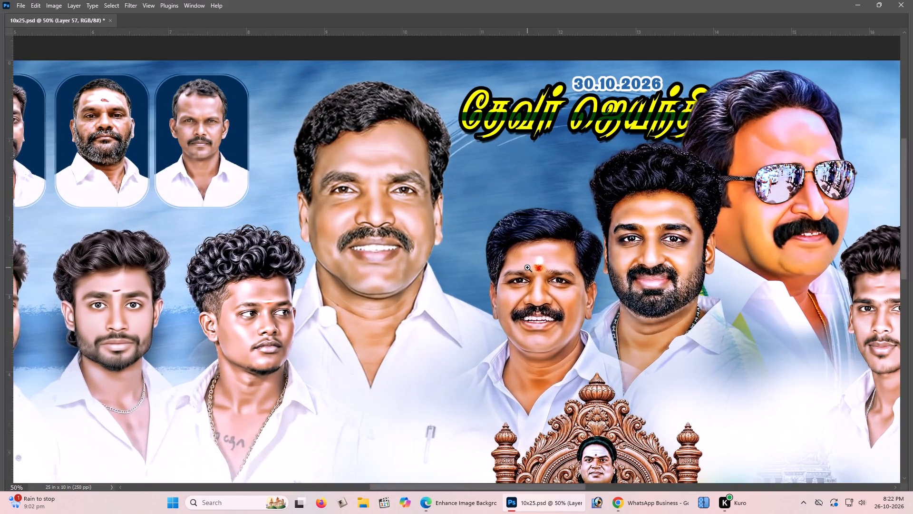
key("b")
key("space")
key("space")
key("space")
key("space")
key("space")
key("space")
key("space")
key("space")
key("space")
left_click_drag(546, 270, 538, 262)
left_click_drag(534, 254, 523, 242)
key("v")
right_click(520, 240)
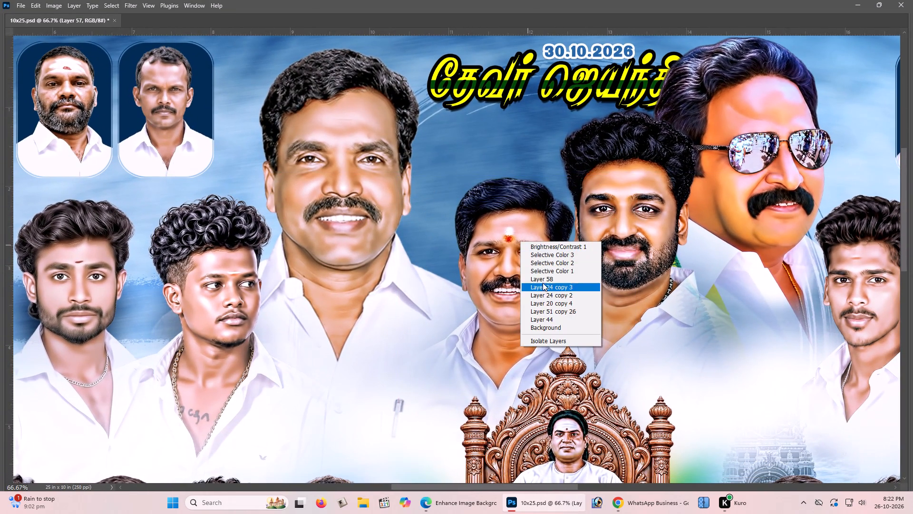
left_click(543, 278)
left_click_drag(539, 274, 544, 281)
key("ctrl+z")
right_click(615, 219, "shift")
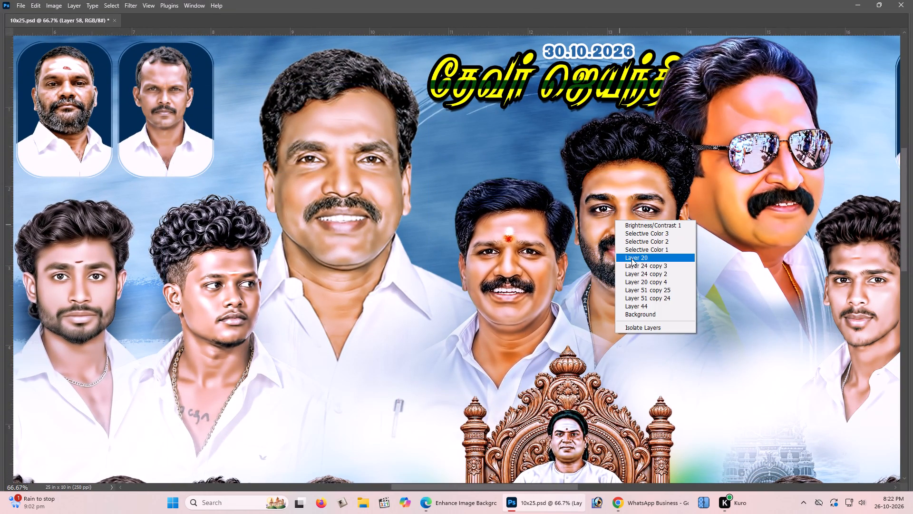
left_click(631, 258, "shift")
left_click_drag(624, 252, 588, 256)
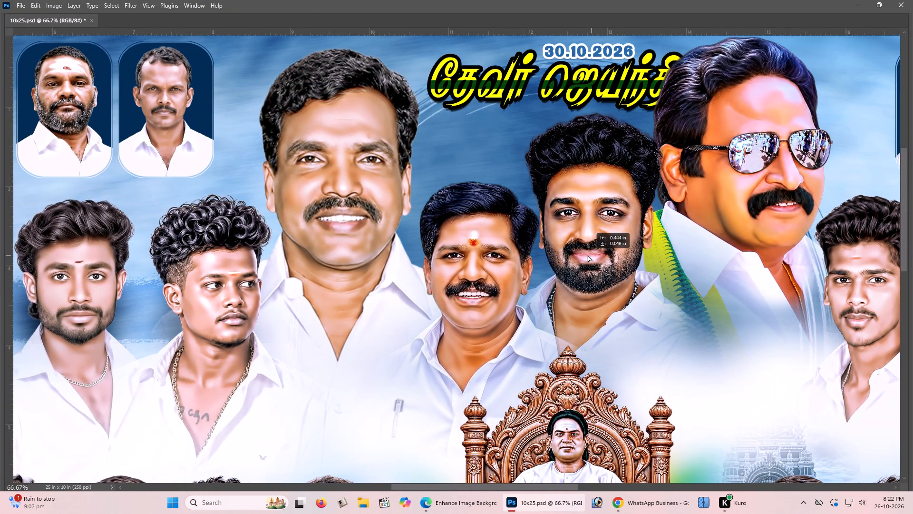
left_click_drag(588, 256, 583, 257)
key("ctrl+Insert")
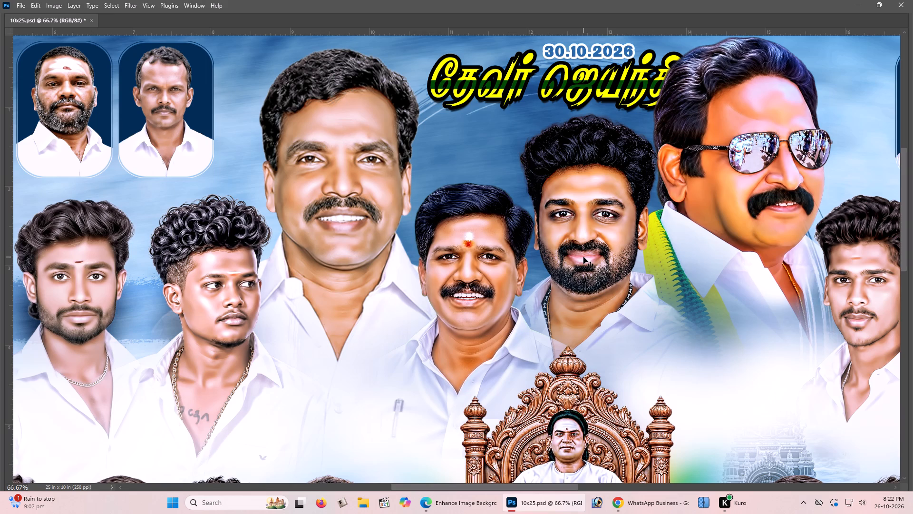
Save the finished 10x25.psd poster.
key("ctrl+minus")
key("ctrl+minus")
key("ctrl+minus")
key("Tab")
key("Tab")
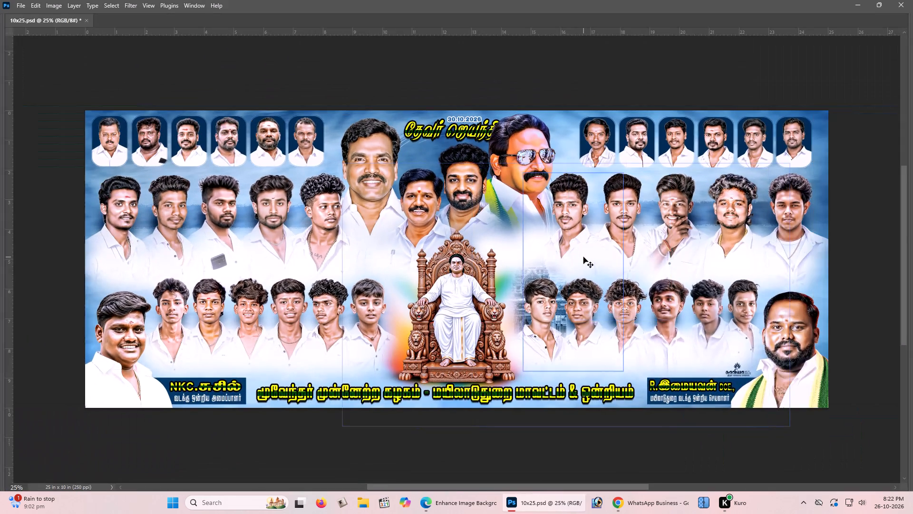
key("ctrl+minus")
key("ctrl+plus")
key("ctrl+s")
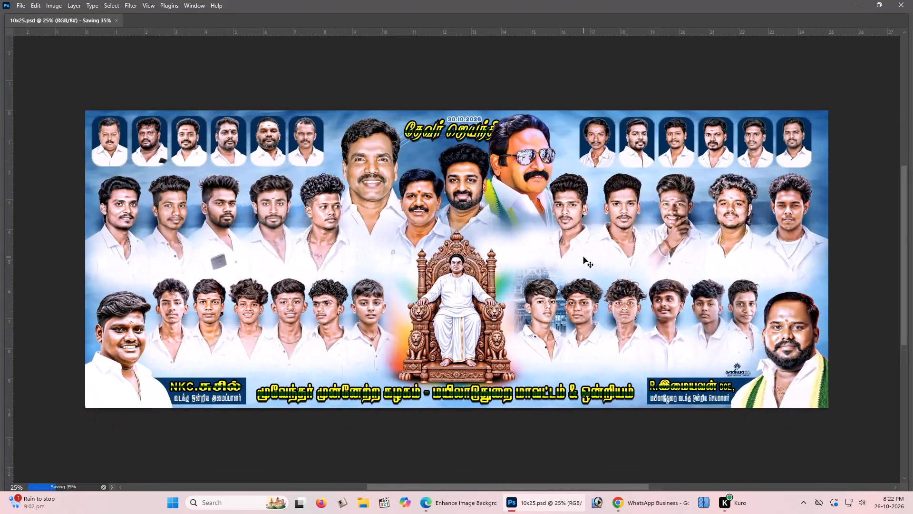
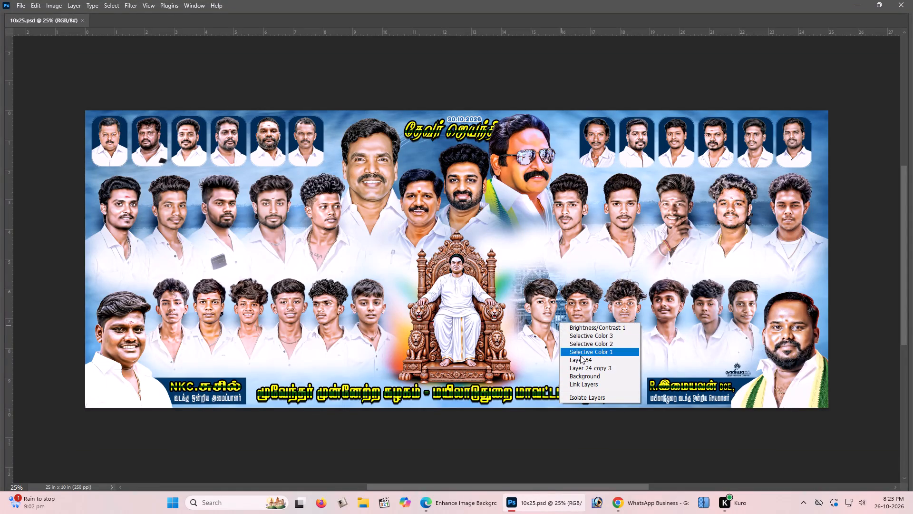
Select Layer 54, the temple tower image, and move it up behind the title between the two large central portraits.
left_click(581, 356)
left_click_drag(565, 326, 462, 195)
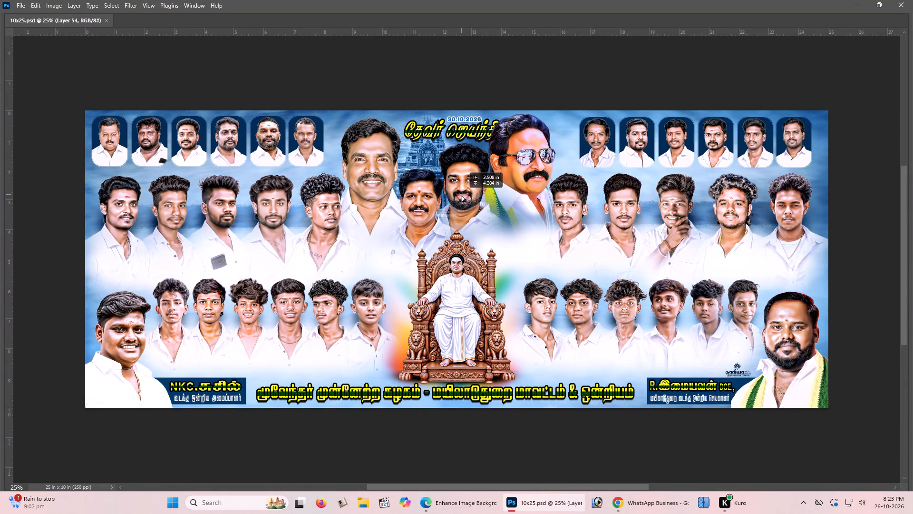
left_click_drag(462, 195, 459, 173)
key("z")
double_click(429, 153)
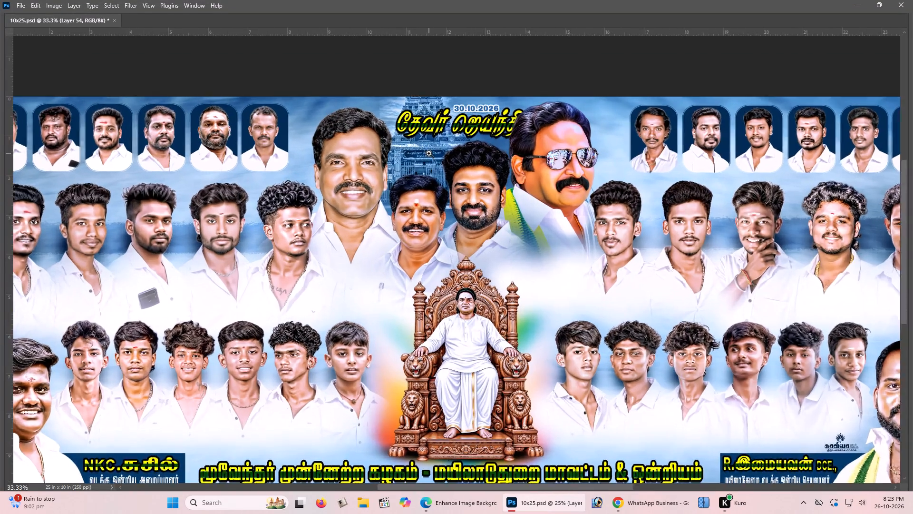
key("v")
left_click_drag(431, 152, 430, 171)
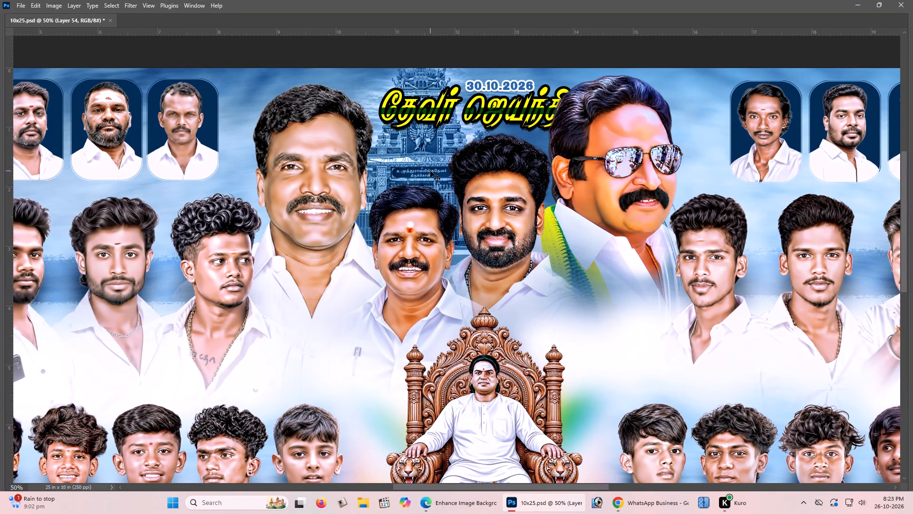
Enlarge the temple tower image slightly and nudge it left toward the large moustached leader's portrait.
key("ctrl+t")
left_click_drag(487, 256, 507, 270, "alt")
key("Return")
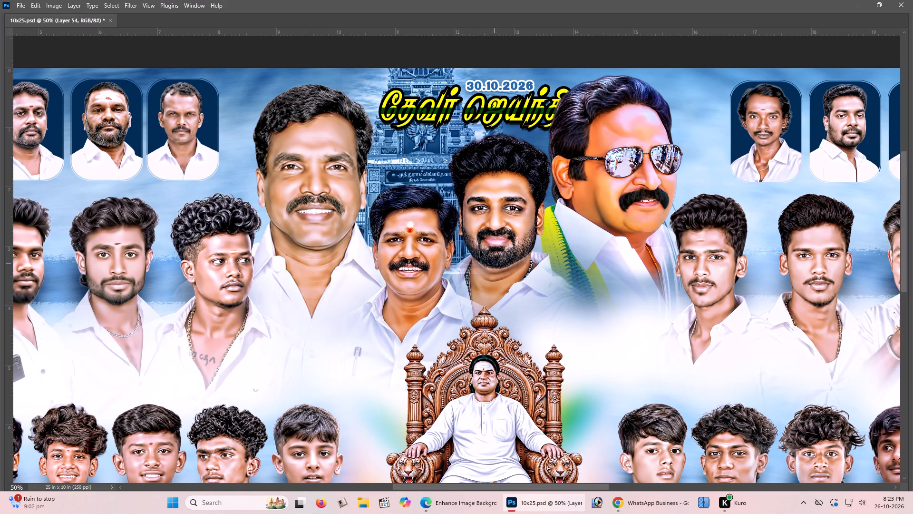
left_click_drag(456, 208, 445, 207)
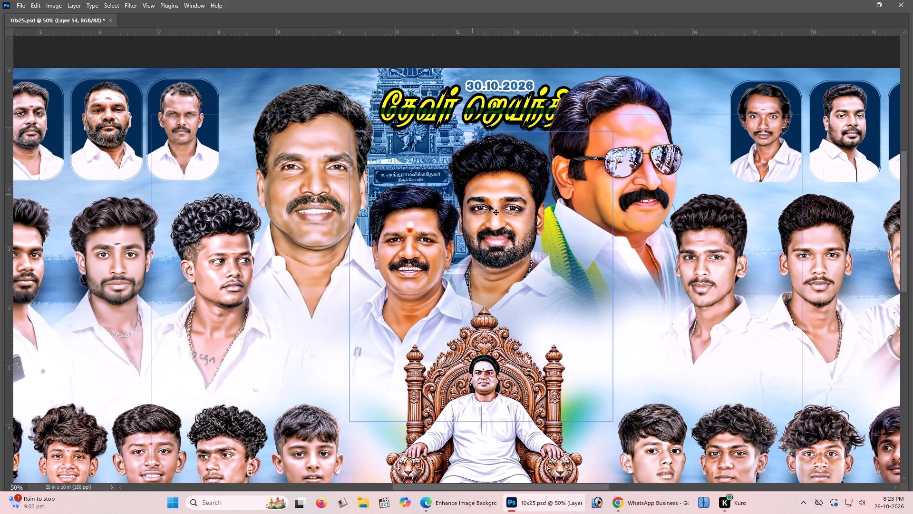
Fade out the temple tower's top along the poster's upper edge above the title with a much larger soft Eraser.
key("e")
left_click_drag(511, 247, 494, 265)
key("bracketright")
key("bracketright")
scroll(499, 238, "up", 6)
key("bracketright")
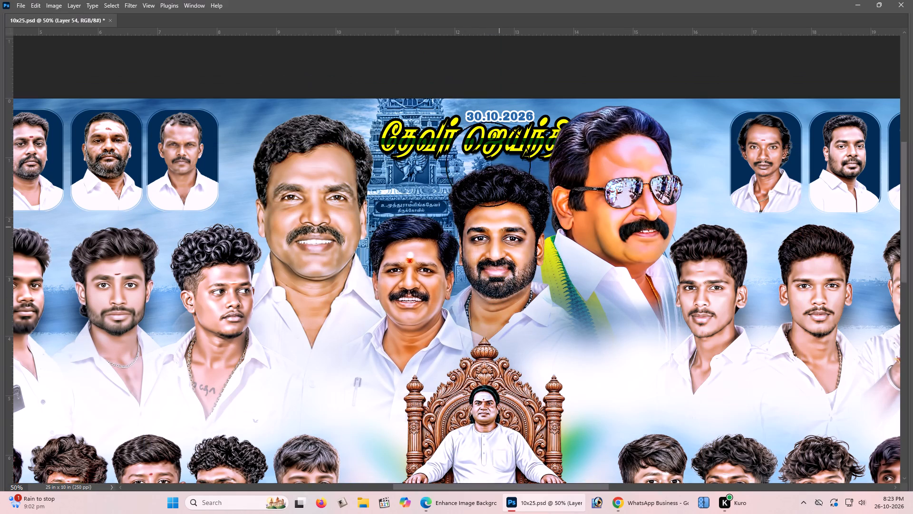
key("bracketright")
key("bracketright")
key("bracketright")
key("bracketright")
key("bracketright")
left_click_drag(479, 85, 440, 71)
left_click_drag(407, 75, 400, 76)
left_click_drag(383, 79, 368, 81)
left_click_drag(349, 86, 341, 86)
left_click_drag(416, 86, 424, 86)
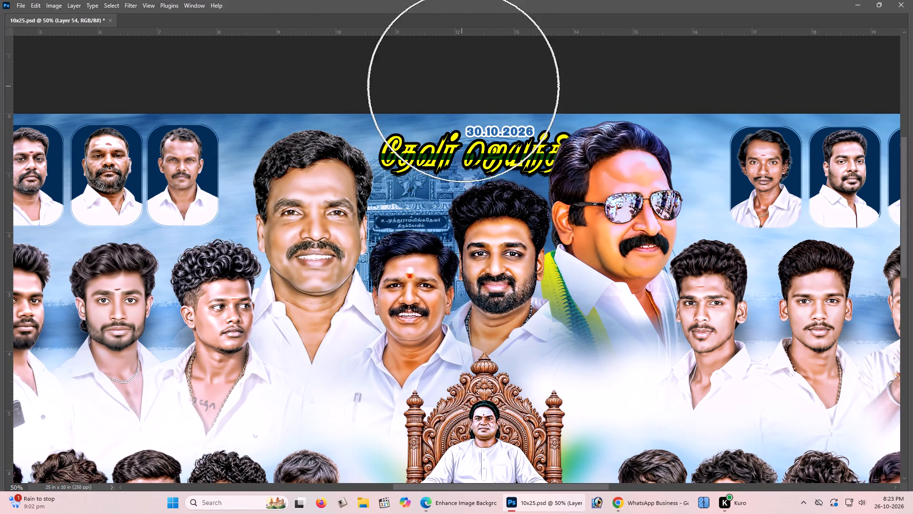
Erase around the temple image's right, lower and left edges to blend it into the background behind the central portraits.
left_click_drag(531, 107, 546, 138)
left_click_drag(551, 203, 554, 277)
left_click_drag(496, 359, 473, 368)
left_click_drag(407, 395, 382, 393)
left_click_drag(366, 381, 354, 373)
left_click_drag(346, 363, 336, 359)
left_click_drag(313, 350, 305, 347)
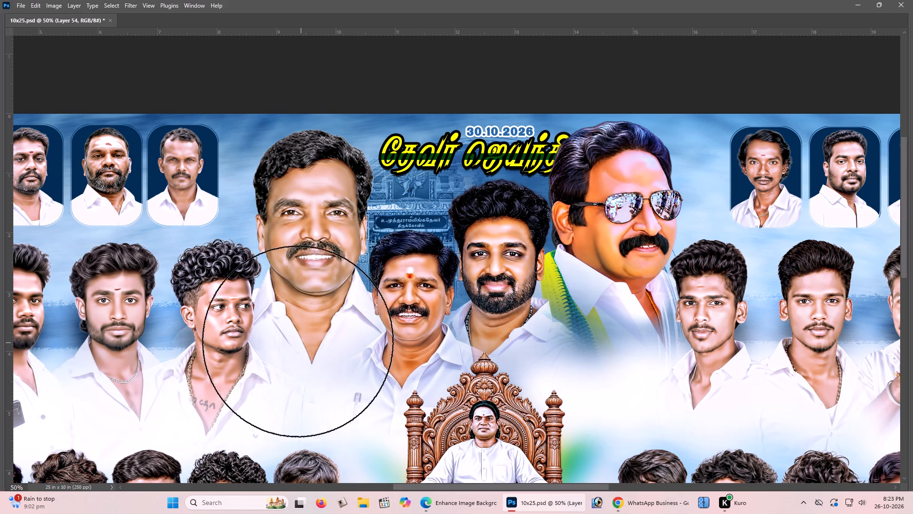
left_click_drag(290, 334, 282, 322)
left_click_drag(275, 305, 261, 286)
left_click_drag(251, 261, 247, 248)
Save the 10x25.psd poster with the blended temple image, viewing the whole layout.
key("v")
key("ctrl+minus")
key("ctrl+Insert")
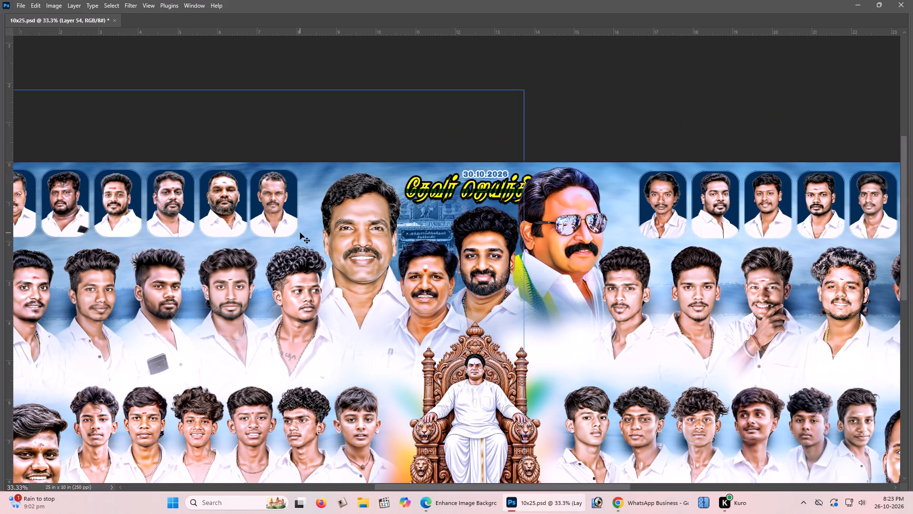
key("ctrl+Insert")
key("Insert")
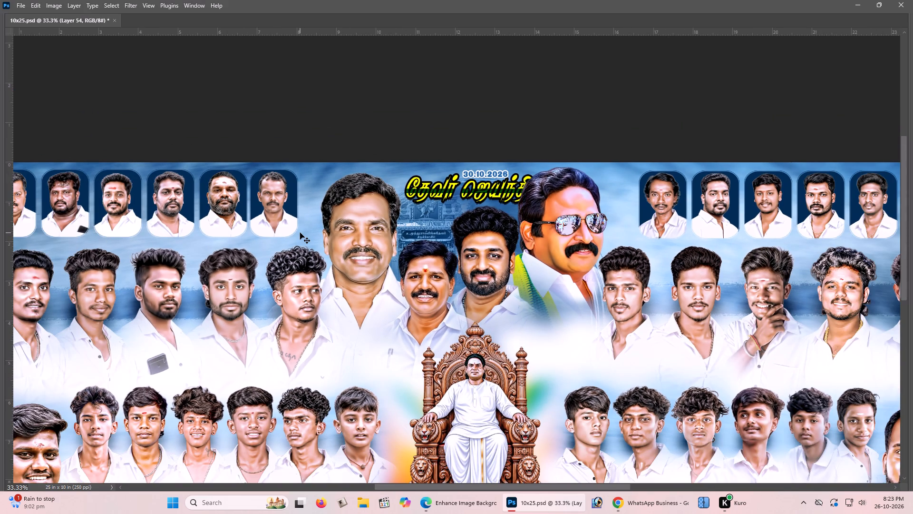
key("ctrl+0")
key("ctrl+plus")
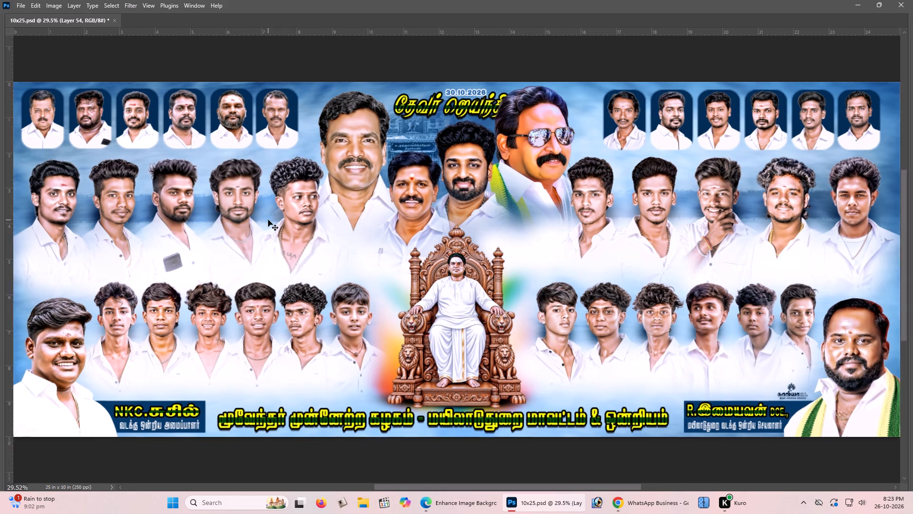
key("ctrl+minus")
key("ctrl+0")
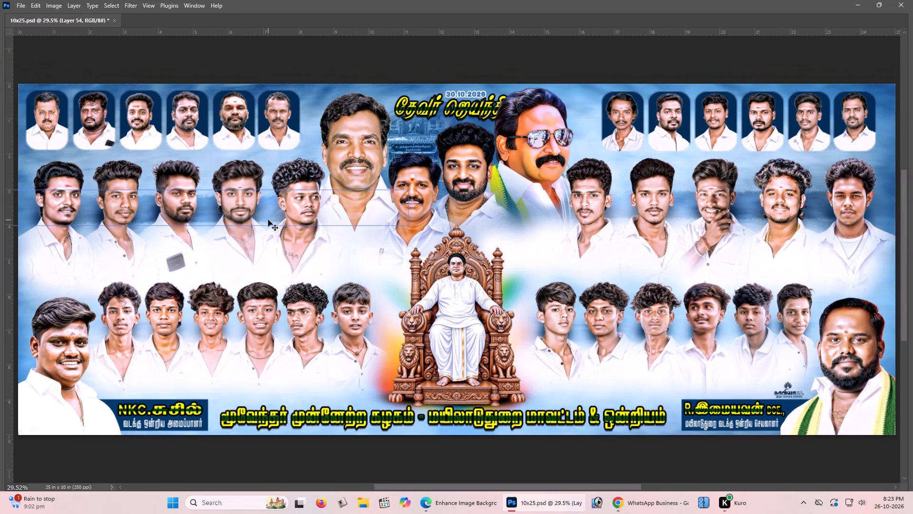
key("ctrl+s")
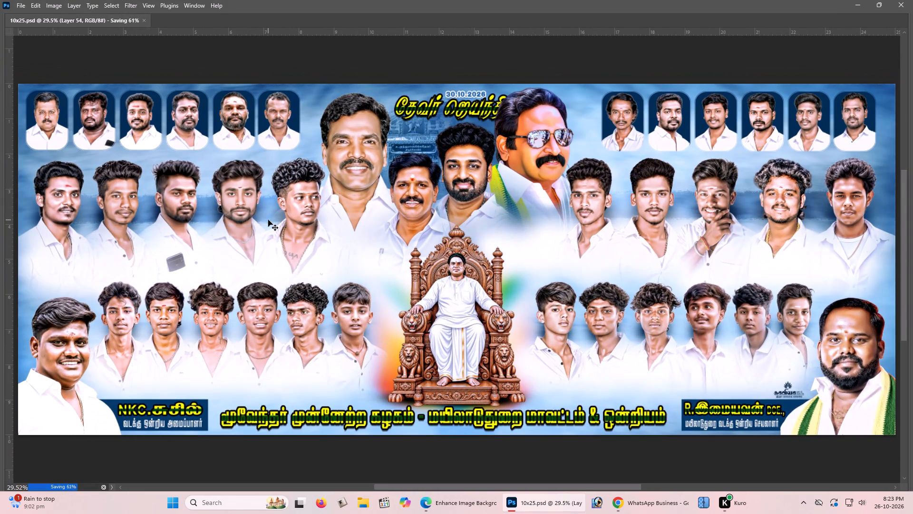
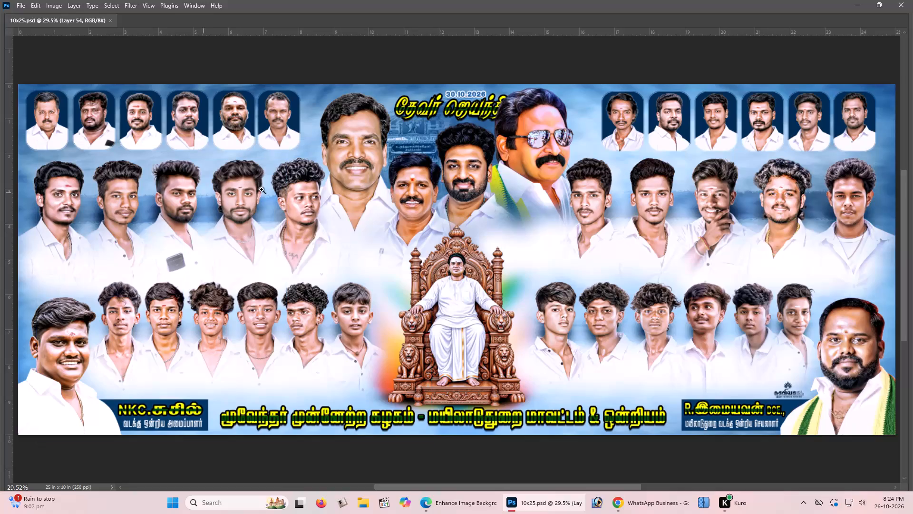
Move the yellow தேவர் ஜெயந்தி title left so it fits between the moustached leader and the leader in sunglasses.
left_click_drag(406, 105, 443, 163)
key("v")
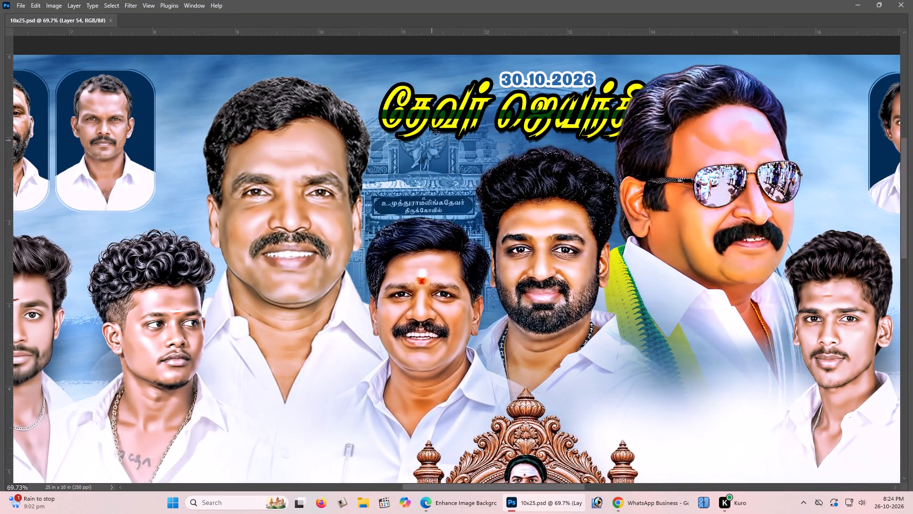
right_click(424, 111)
left_click(448, 150)
left_click_drag(446, 137, 409, 139, "shift")
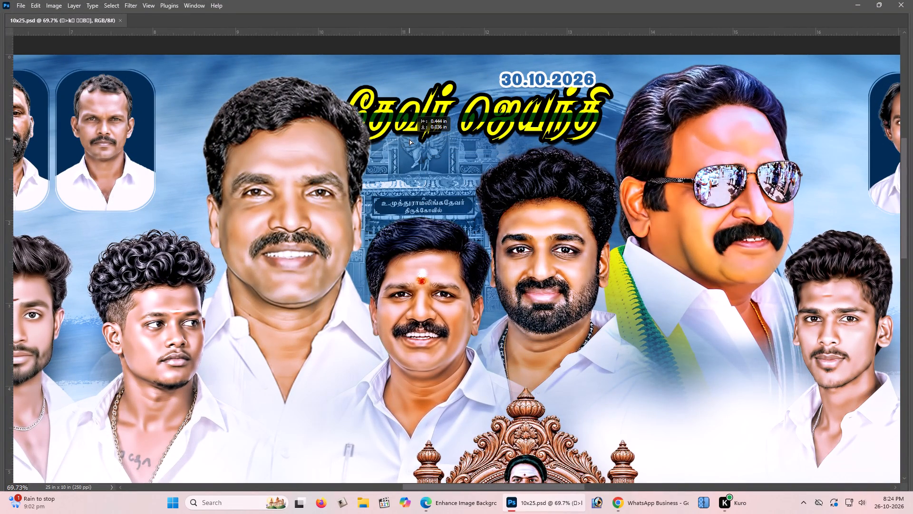
left_click_drag(409, 139, 426, 139, "shift")
Shift the 30.10.2026 date text left to sit centrally above the repositioned தேவர் ஜெயந்தி title.
key("z")
double_click(533, 68)
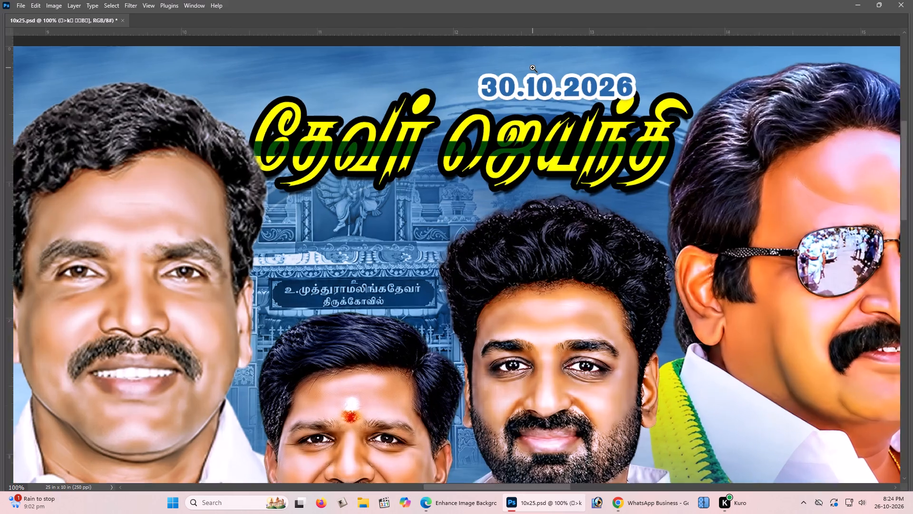
key("v")
right_click(497, 92)
left_click(520, 128)
left_click_drag(517, 120, 473, 106)
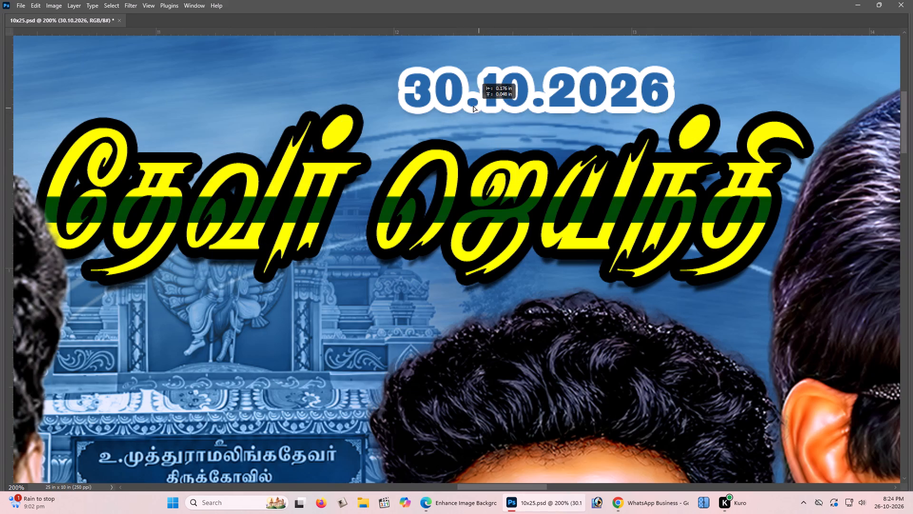
left_click_drag(473, 106, 452, 119)
Save the 10x25.psd poster with the repositioned title and date, viewing the whole layout.
key("ctrl+0")
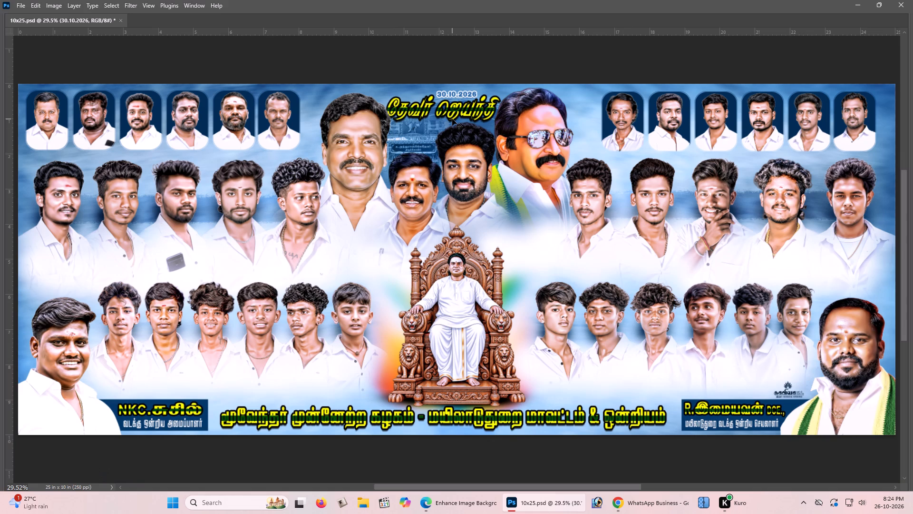
key("ctrl+s")
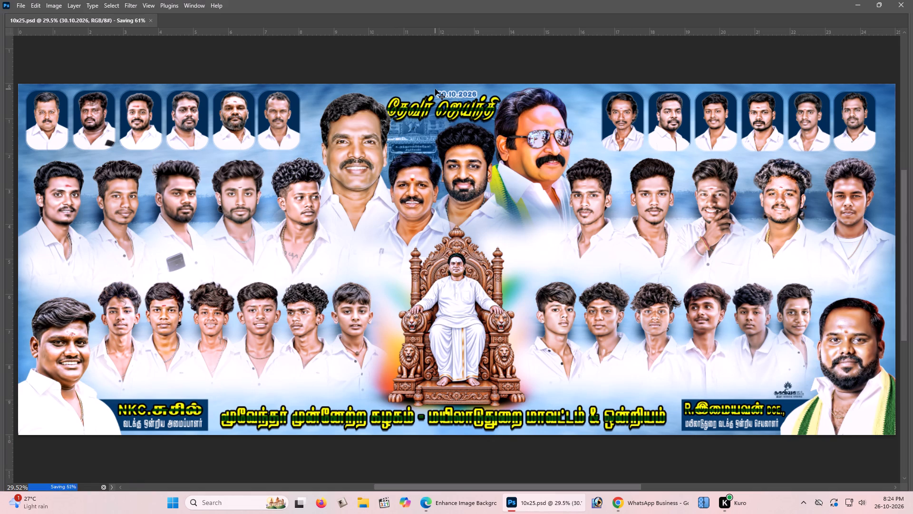
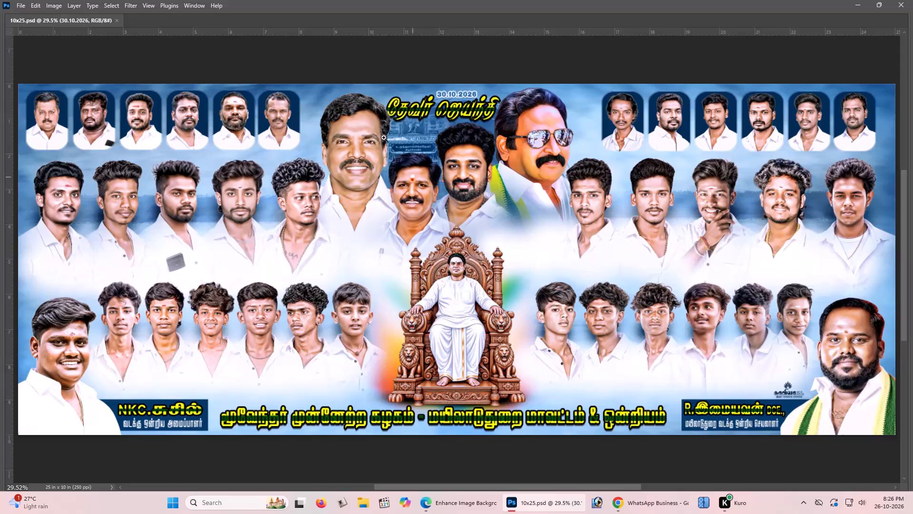
Move the large moustached leader's portrait (Layer 57) slightly right, toward the temple image.
triple_click(348, 116)
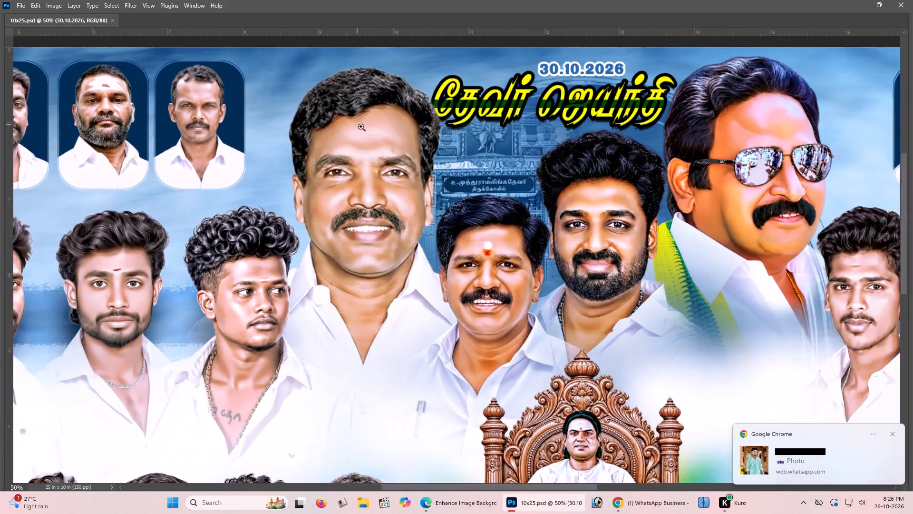
key("v")
key("space")
left_click_drag(381, 130, 374, 129)
left_click(374, 129)
right_click(371, 132)
left_click(397, 169)
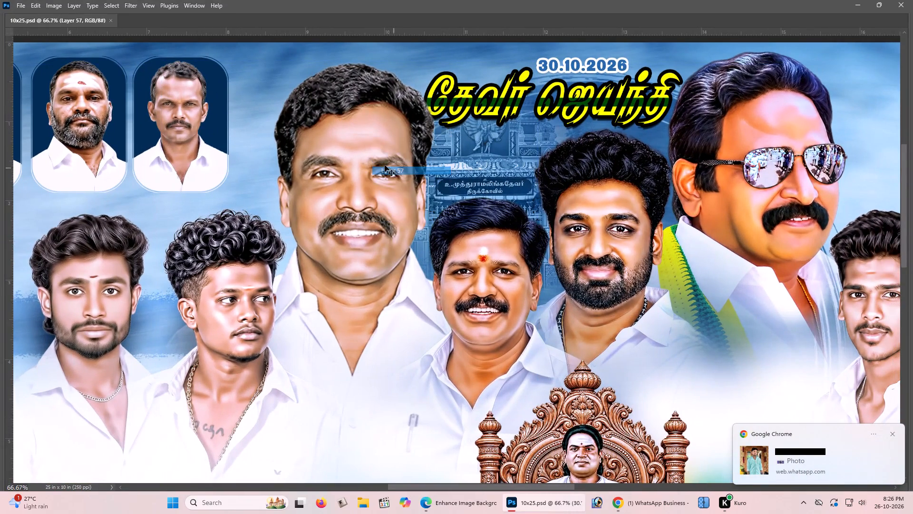
left_click_drag(385, 165, 398, 167, "shift")
Shift the bearded man beside the leader in sunglasses (Layer 20) slightly left, closer to the man with the red forehead mark.
key("space")
key("space")
key("space")
key("space")
key("space")
key("space")
key("space")
key("space")
key("space")
key("space")
key("space")
key("space")
key("space")
key("space")
key("space")
key("space")
key("space")
key("space")
key("space")
key("space")
left_click_drag(435, 170, 423, 173)
left_click(422, 173)
triple_click(426, 171)
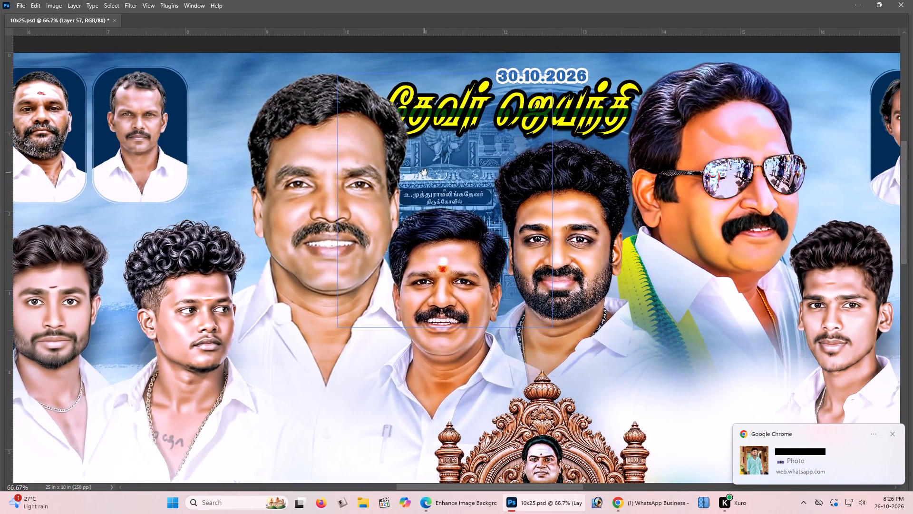
right_click(564, 179)
left_click(585, 215)
left_click_drag(586, 215, 589, 215)
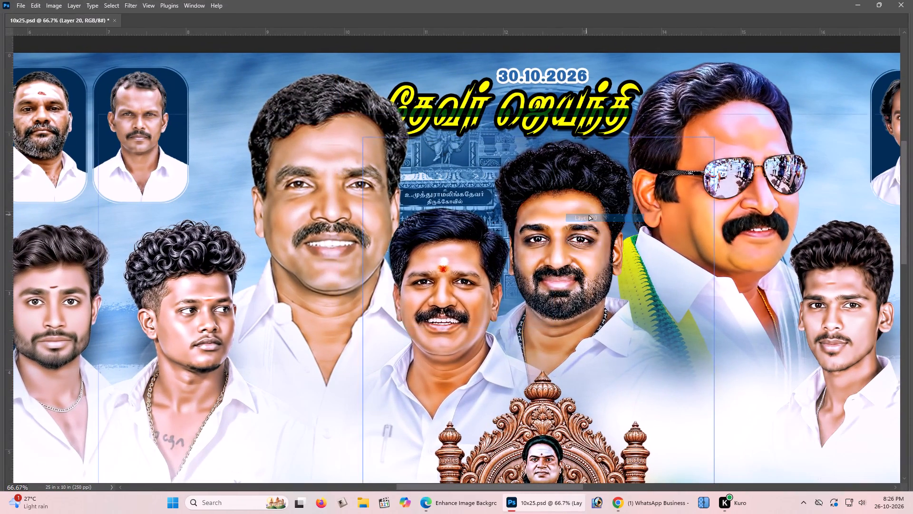
left_click_drag(589, 215, 598, 211)
key("ctrl+z")
left_click_drag(516, 246, 507, 249, "shift")
Move the man with the red forehead mark and the bearded man beside him a little right, toward the leader in sunglasses.
right_click(475, 266, "shift")
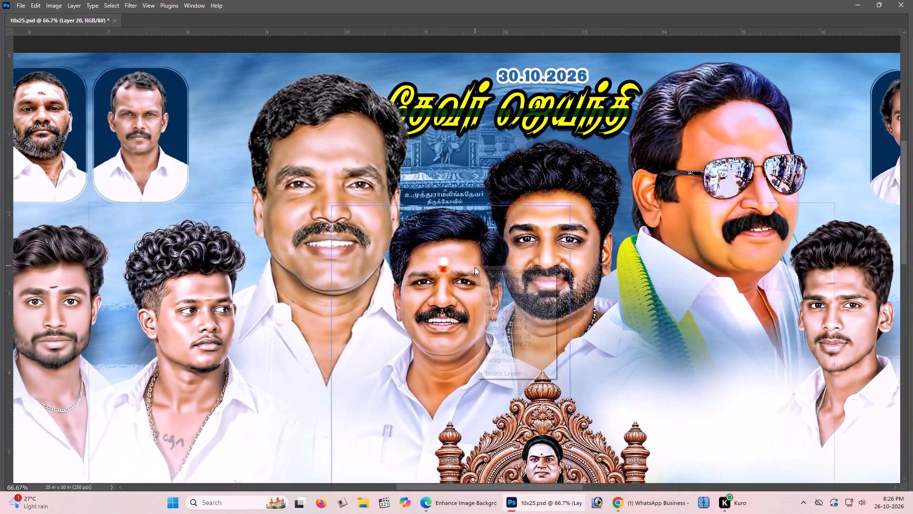
left_click(481, 304, "shift")
left_click_drag(485, 293, 505, 290)
Move the large moustached leader (Layer 57) further right, closing the gap to the man with the red forehead mark.
key("space")
left_click_drag(421, 250, 427, 247)
left_click(430, 247)
right_click(365, 194)
left_click(390, 231)
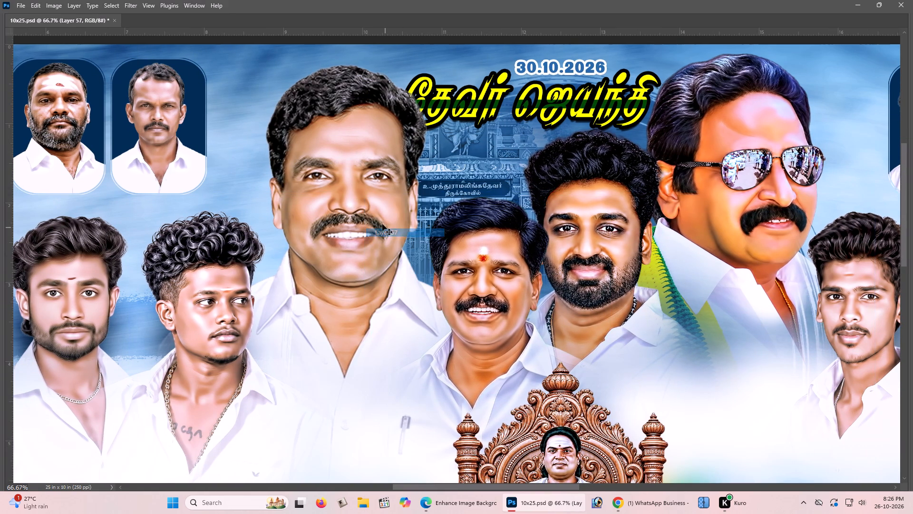
left_click_drag(382, 224, 397, 227, "shift")
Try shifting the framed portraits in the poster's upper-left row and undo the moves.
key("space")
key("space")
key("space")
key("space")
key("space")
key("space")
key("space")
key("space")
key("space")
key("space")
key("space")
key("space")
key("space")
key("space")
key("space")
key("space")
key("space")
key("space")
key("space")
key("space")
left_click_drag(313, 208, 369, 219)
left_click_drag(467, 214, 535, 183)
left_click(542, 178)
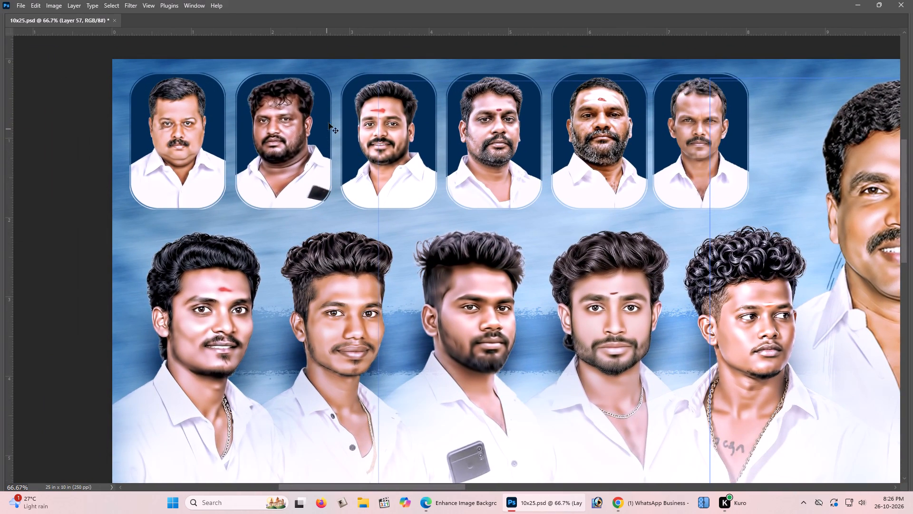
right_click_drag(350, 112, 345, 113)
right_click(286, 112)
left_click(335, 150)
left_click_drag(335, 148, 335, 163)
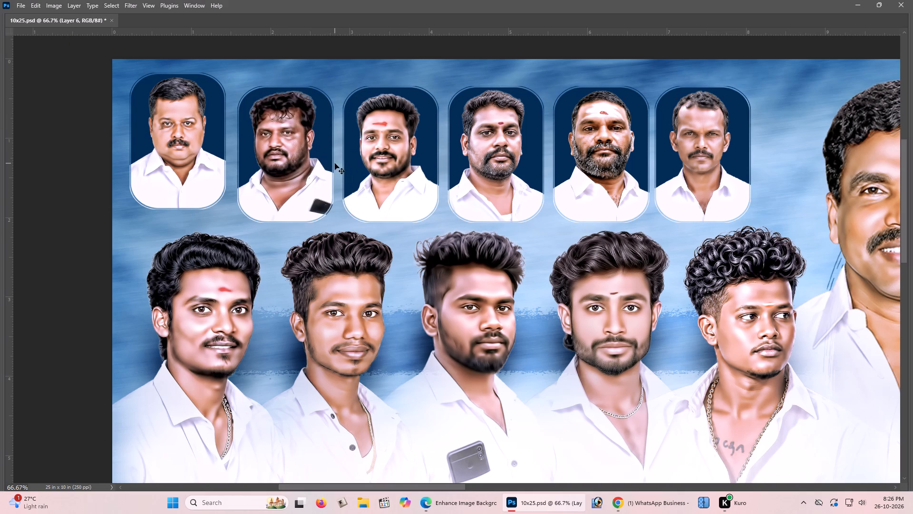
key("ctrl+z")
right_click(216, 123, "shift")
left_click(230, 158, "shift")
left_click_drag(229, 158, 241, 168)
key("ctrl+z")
Move the whole upper-left row of six framed portraits about 0.1 in left, closer to the poster's left edge.
right_click(179, 119, "shift")
left_click(197, 155, "shift")
left_click_drag(341, 145, 335, 145, "shift")
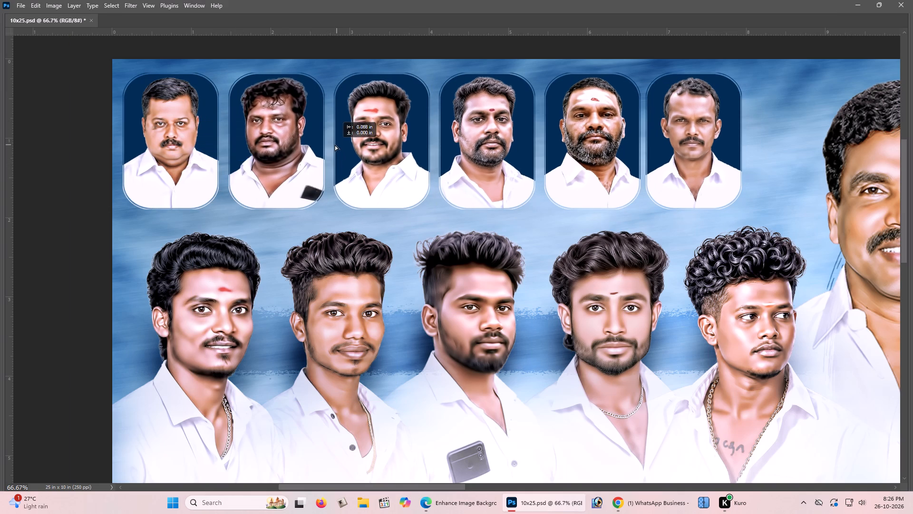
left_click_drag(335, 145, 330, 145, "shift")
Unlink the blue frame of the sixth portrait in the upper-left row (Layer 2 copy 5) from its linked layers.
key("space")
key("space")
key("space")
key("space")
key("space")
key("space")
left_click_drag(391, 144, 367, 144)
left_click(355, 139)
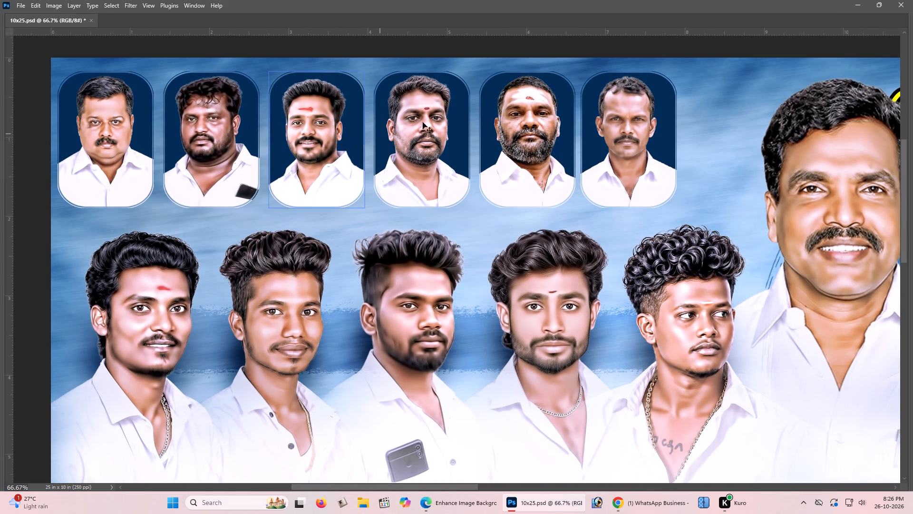
right_click(662, 103)
left_click(685, 142)
right_click(658, 112)
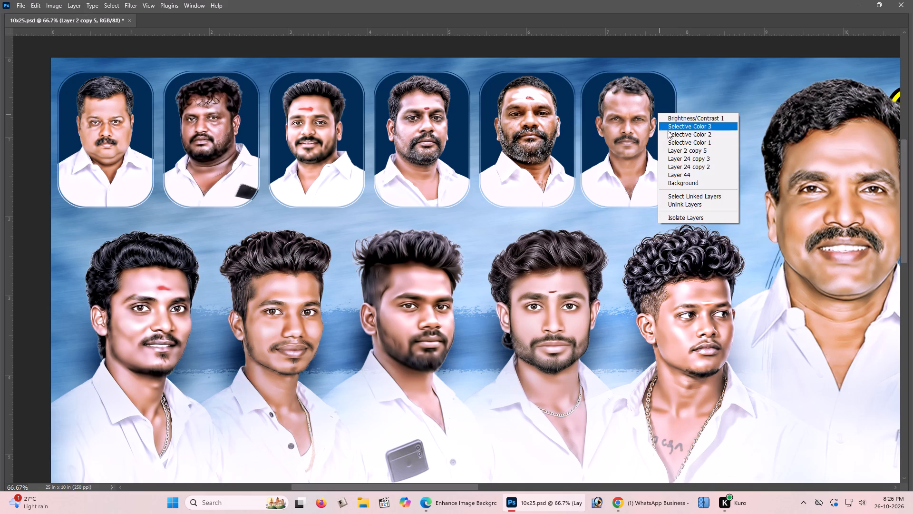
left_click(678, 206)
left_click_drag(665, 180, 679, 186)
key("ctrl+z")
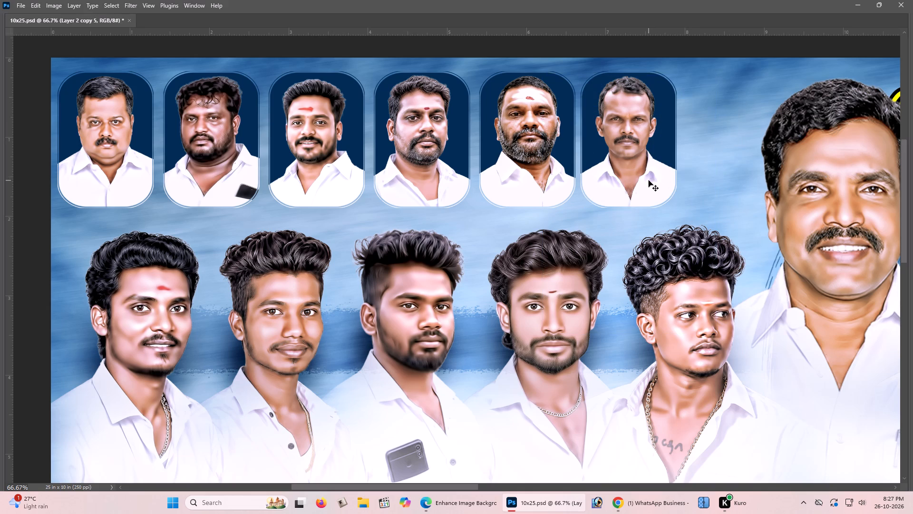
Duplicate the sixth portrait's blue frame and place an empty frame to its right as a seventh slot, level with the row.
key("ctrl+j")
right_click(661, 127)
left_click(683, 174)
left_click_drag(666, 157, 690, 156, "shift")
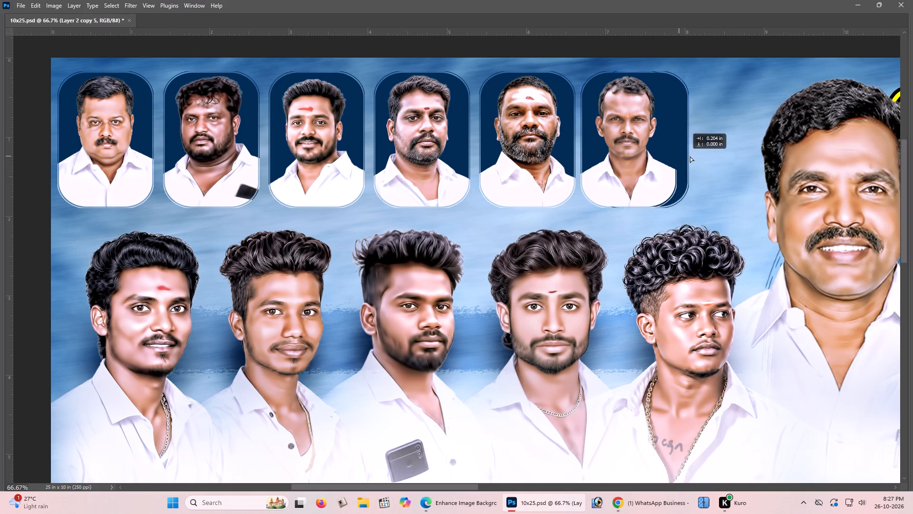
left_click_drag(690, 156, 766, 158, "shift")
Move the large moustached leader (Layer 57) slightly right to make room for the empty seventh frame.
key("space")
key("space")
key("space")
key("space")
key("space")
key("space")
key("space")
key("space")
key("space")
key("space")
key("space")
key("space")
key("space")
key("space")
key("space")
key("space")
key("space")
key("space")
key("space")
key("space")
left_click_drag(724, 151, 680, 153)
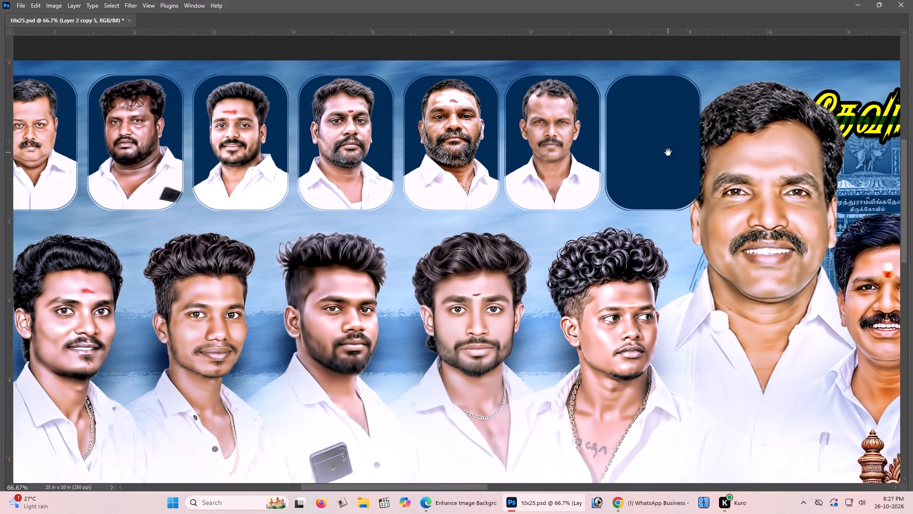
left_click_drag(668, 152, 600, 153)
left_click_drag(586, 149, 490, 149)
left_click(481, 149)
right_click(386, 207)
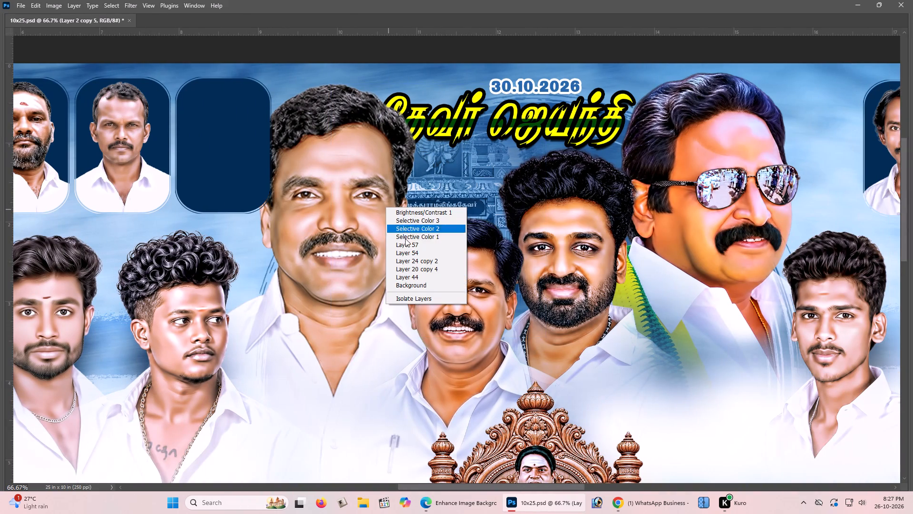
left_click(410, 243)
left_click_drag(389, 231, 399, 231, "shift")
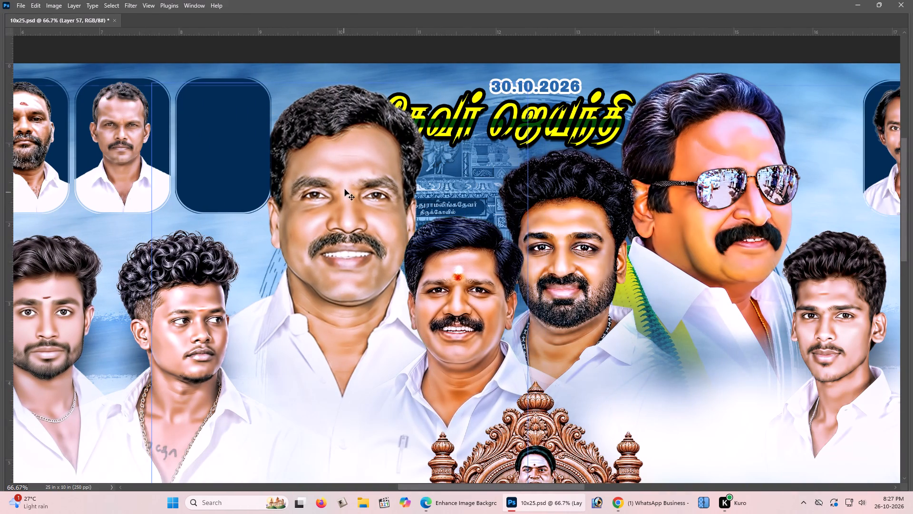
Examine the empty seventh frame and its spacing from the sixth portrait and the large moustached leader.
scroll(351, 138, "down", 5)
key("space")
key("space")
key("space")
key("space")
key("space")
key("space")
key("space")
key("space")
left_click_drag(344, 158, 396, 168)
left_click(415, 171)
key("z")
left_click(403, 127)
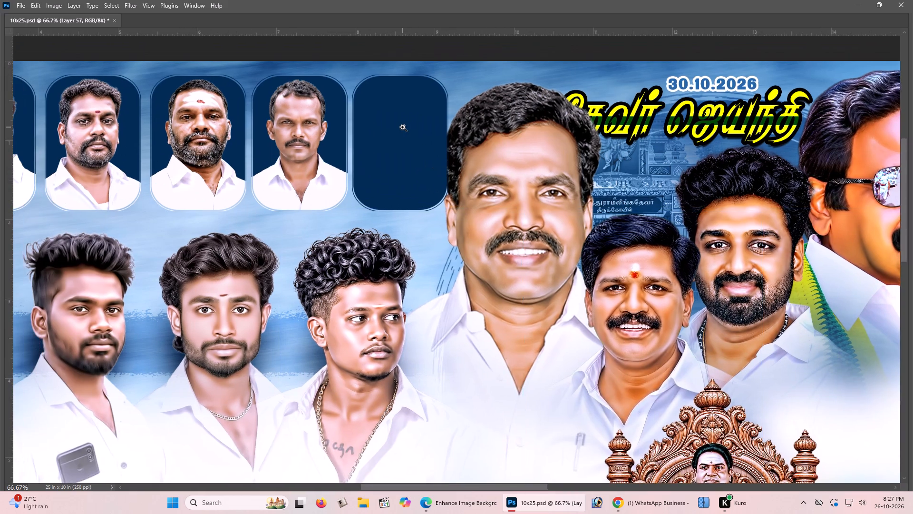
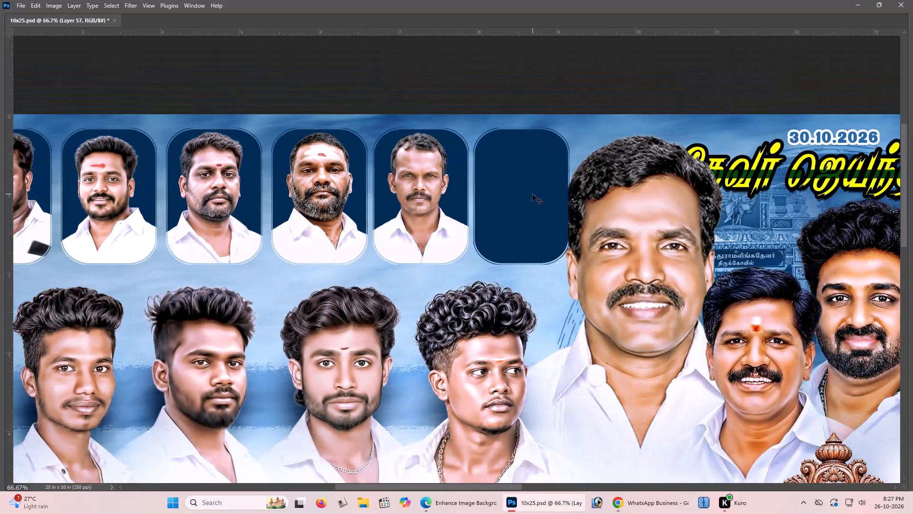
Move the linked row of six framed portraits in the poster's upper-right area about 0.6 in left, keeping it level.
key("ctrl+minus")
key("space")
key("space")
key("space")
key("space")
key("space")
key("space")
key("space")
key("space")
key("space")
key("space")
key("space")
key("space")
key("space")
key("space")
key("space")
key("space")
key("space")
key("space")
key("space")
key("space")
left_click_drag(615, 223, 526, 222)
left_click_drag(400, 213, 329, 214)
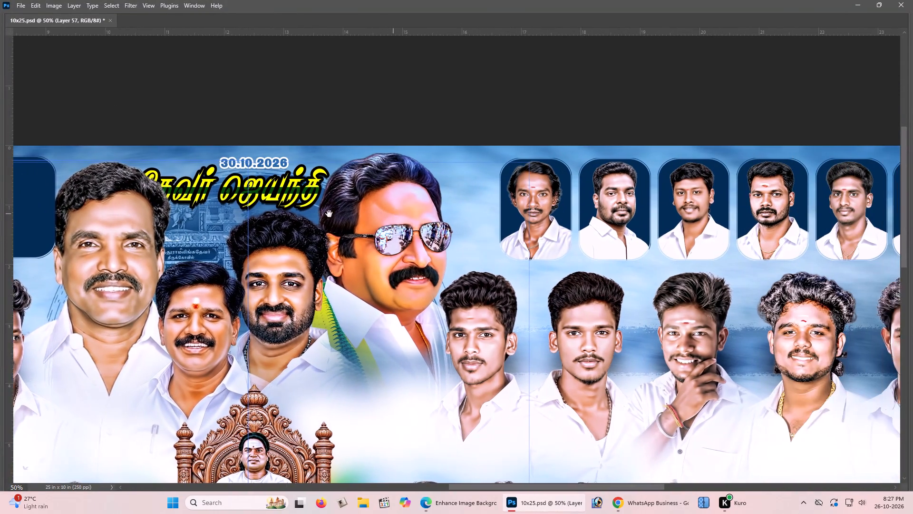
left_click_drag(329, 214, 301, 214)
left_click(288, 214)
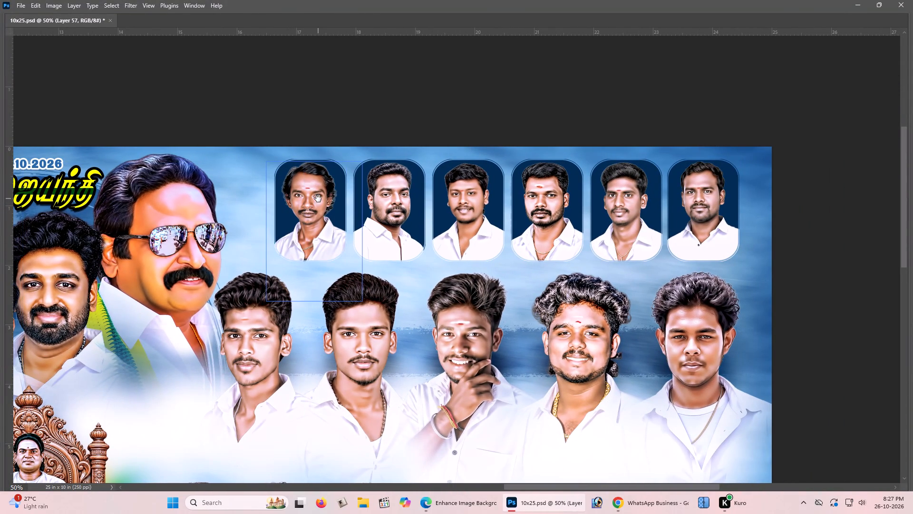
scroll(320, 198, "down", 6)
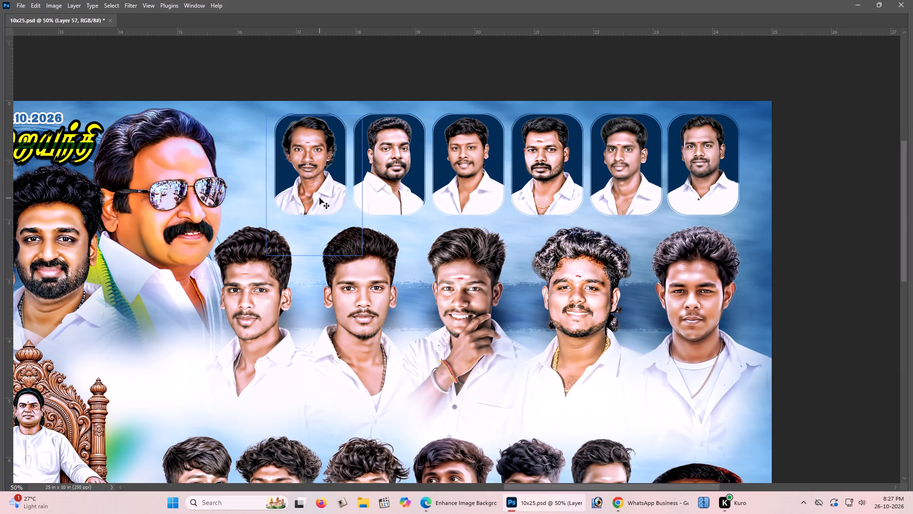
scroll(320, 198, "up", 3)
scroll(320, 198, "down", 2)
key("space")
key("space")
key("space")
key("space")
key("space")
key("space")
key("space")
key("space")
key("space")
key("space")
key("space")
key("space")
key("space")
key("space")
key("space")
key("space")
key("space")
key("space")
key("space")
key("space")
left_click_drag(308, 198, 543, 204)
left_click_drag(589, 204, 234, 213)
left_click(289, 203)
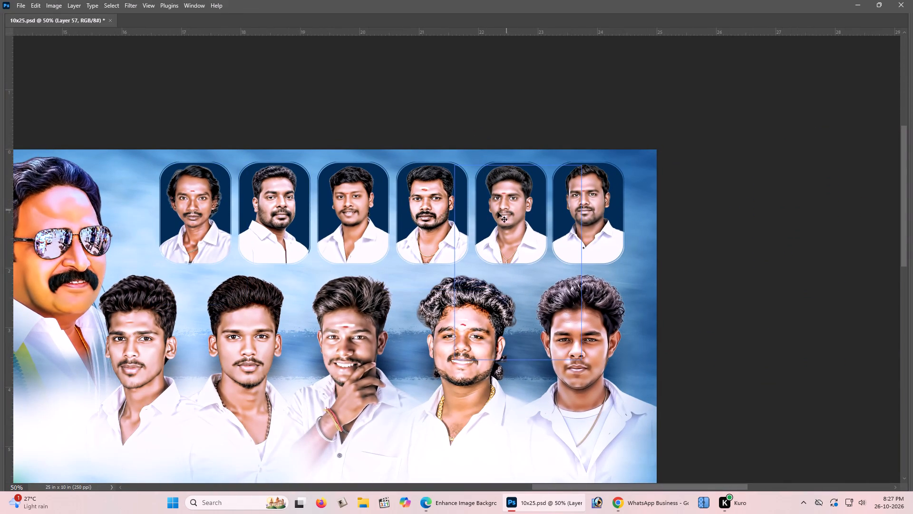
key("z")
left_click(481, 204)
key("v")
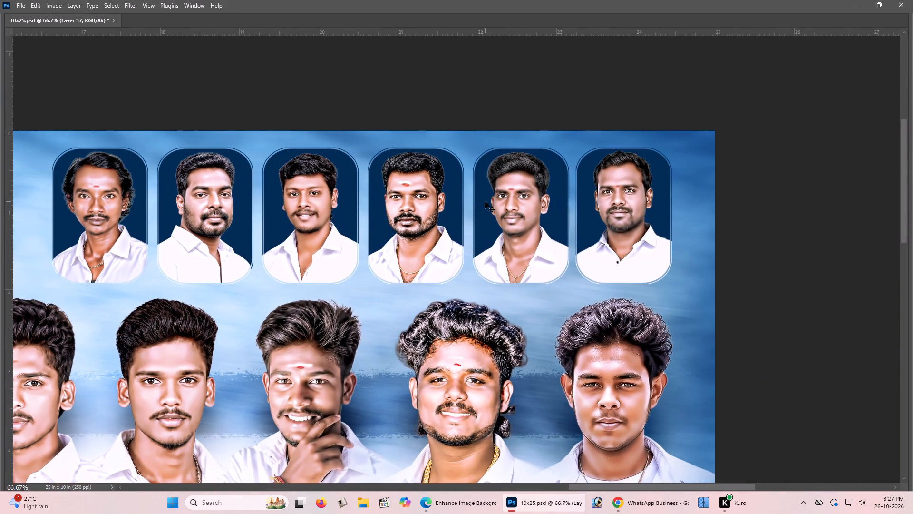
key("space")
key("space")
left_click_drag(359, 201, 402, 209)
left_click(416, 211)
right_click(295, 208)
left_click(326, 195)
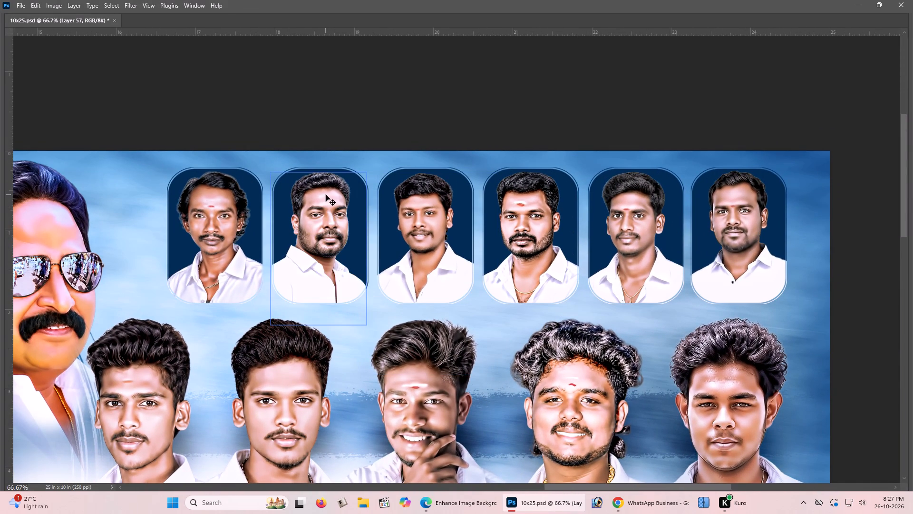
right_click(324, 195)
left_click(341, 235)
left_click_drag(333, 231, 311, 231)
key("ctrl+z")
left_click_drag(340, 235, 322, 236, "shift")
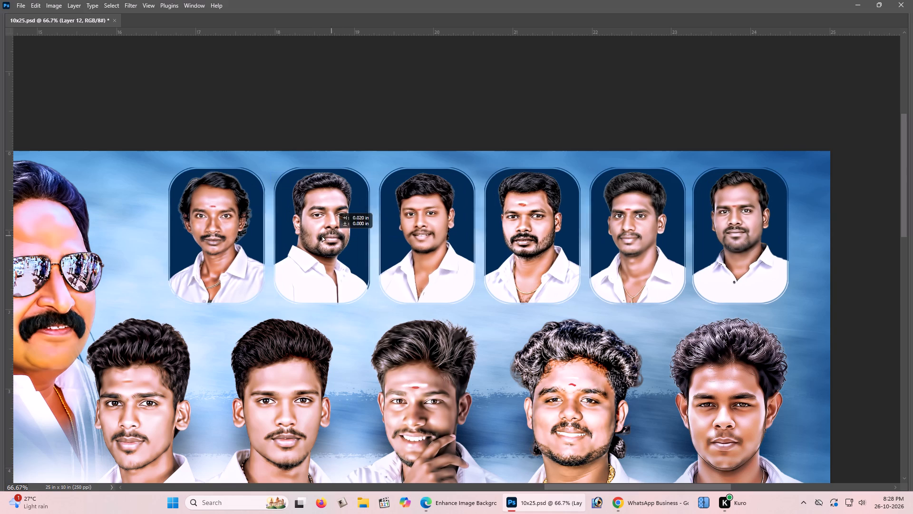
left_click_drag(322, 236, 292, 236, "shift")
Unlink the fourth portrait in the upper-right row (Layer 14) and its blue frame (Layer 2 copy 12) from the linked row.
right_click_drag(459, 222, 465, 222)
right_click(484, 215)
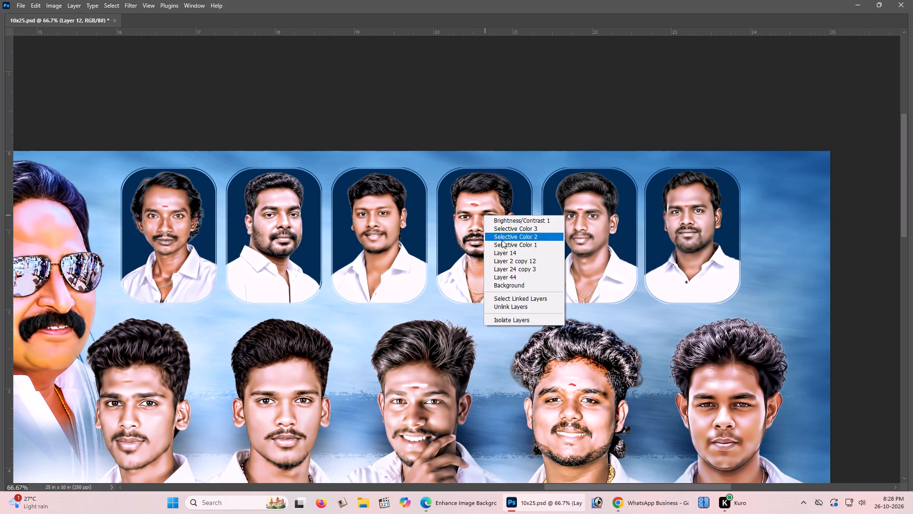
left_click(507, 257)
right_click(488, 226, "shift")
right_click(528, 204, "shift")
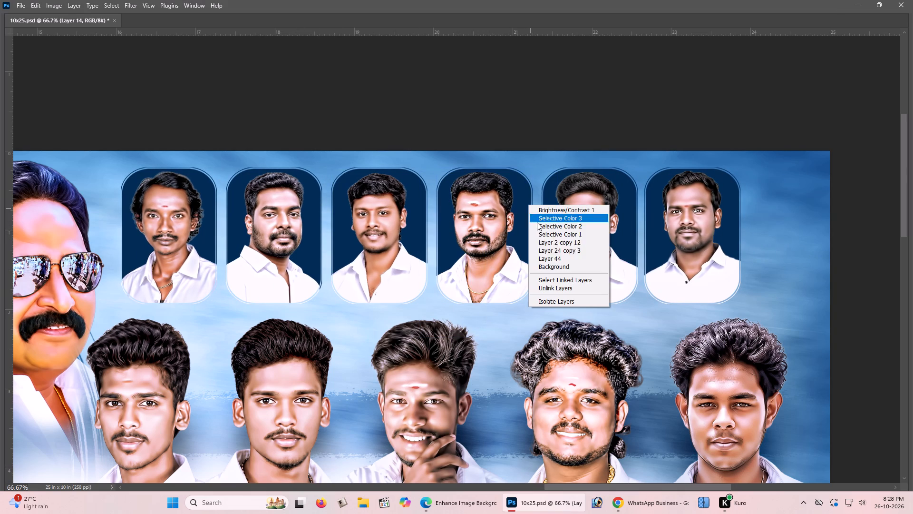
left_click(544, 243, "shift")
left_click_drag(514, 234, 526, 239)
key("ctrl+z")
right_click(503, 220)
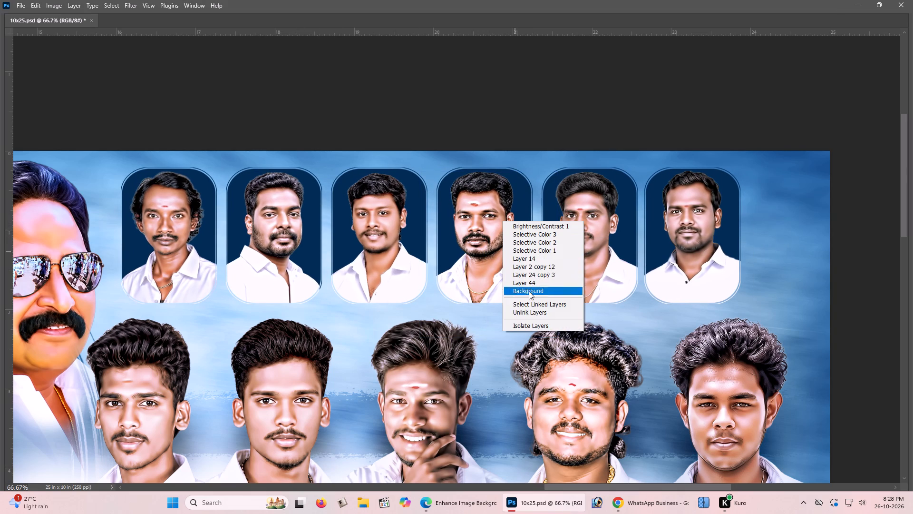
left_click(533, 312)
left_click_drag(495, 244, 504, 267)
key("ctrl+z")
Unlink the fifth portrait in the upper-right row (Layer 15) and its blue frame (Layer 2 copy 12) from the linked row.
right_click(589, 217)
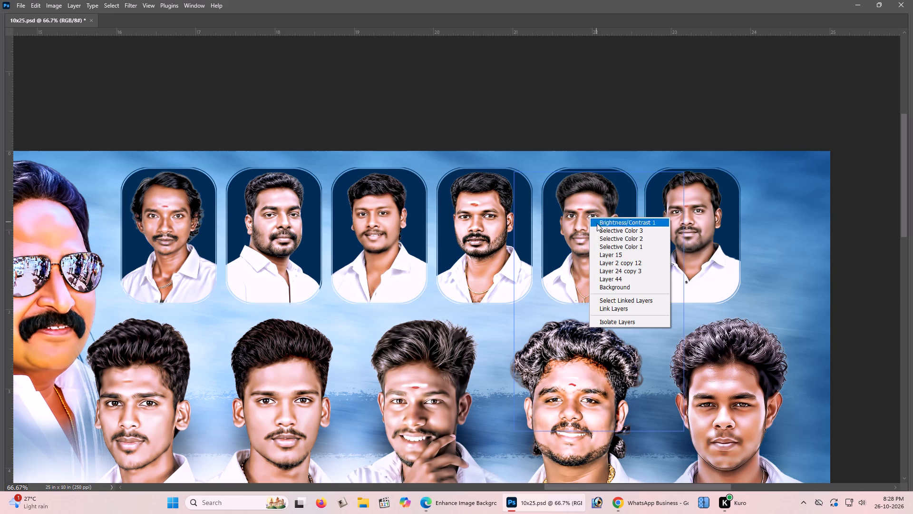
left_click(608, 251)
right_click(549, 224, "shift")
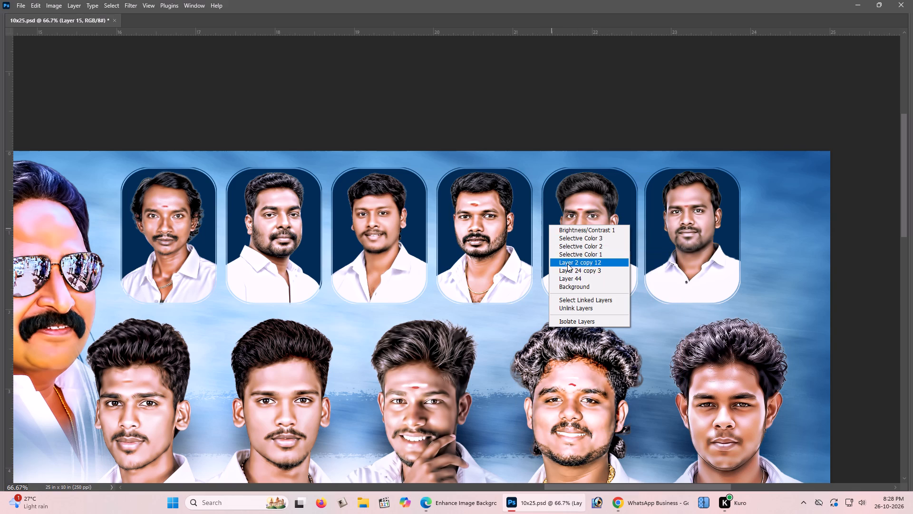
left_click(567, 264, "shift")
left_click_drag(561, 253, 571, 258)
key("ctrl+z")
right_click(566, 239)
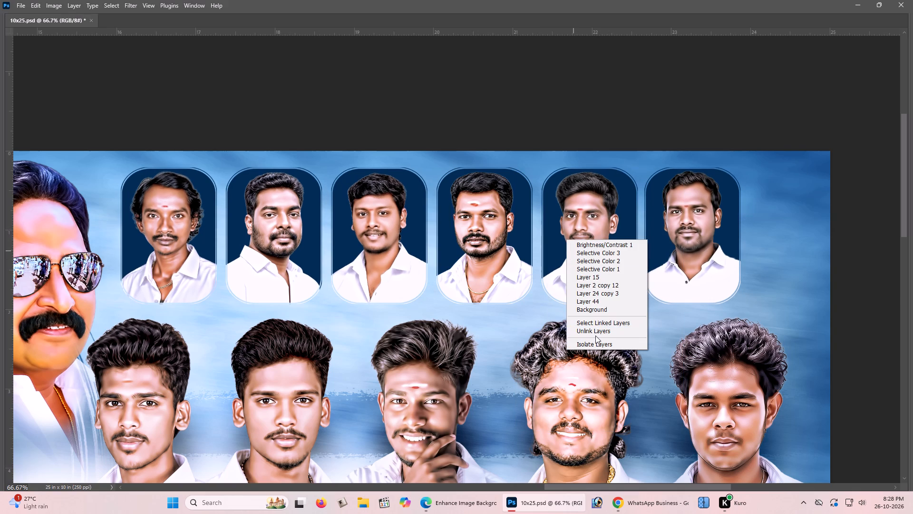
left_click(595, 334)
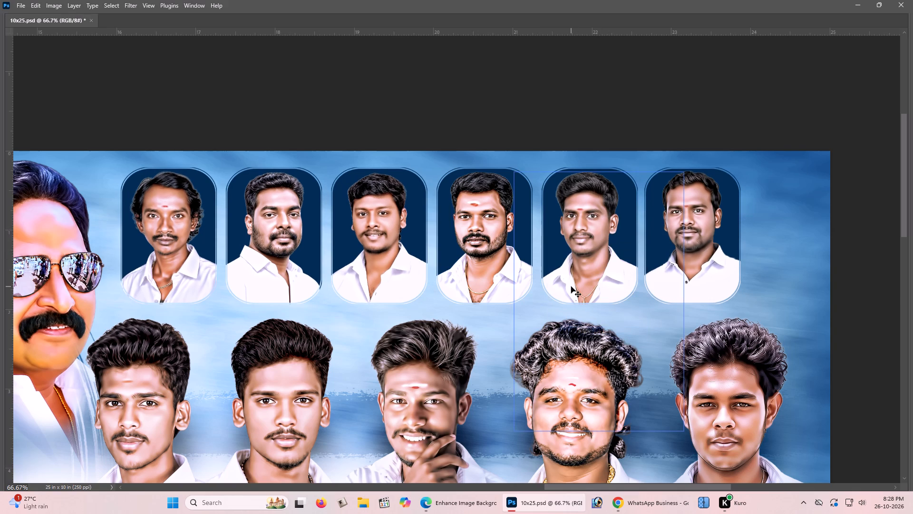
left_click_drag(578, 277, 590, 284)
key("ctrl+z")
Unlink the sixth portrait in the upper-right row (Layer 16) and its blue frame (Layer 2 copy 6) from the linked row.
right_click(706, 225)
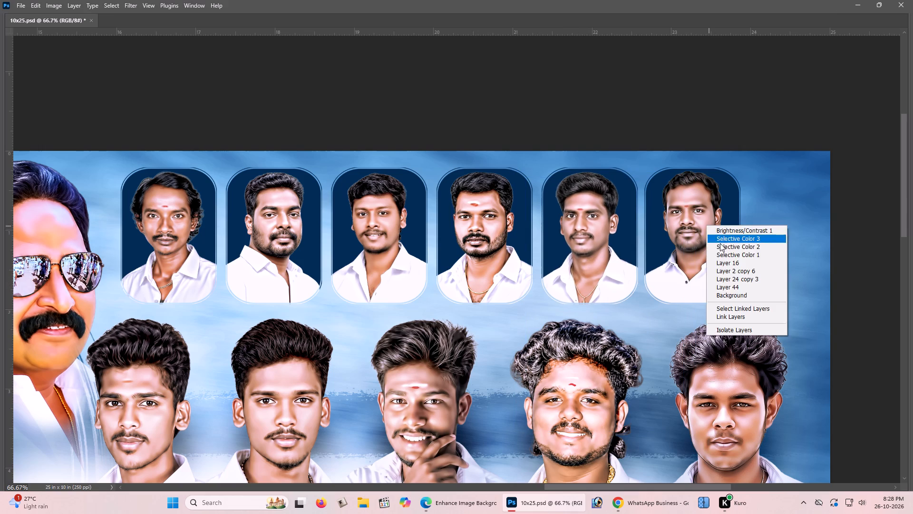
left_click(729, 262)
right_click(726, 228, "shift")
left_click(743, 268, "shift")
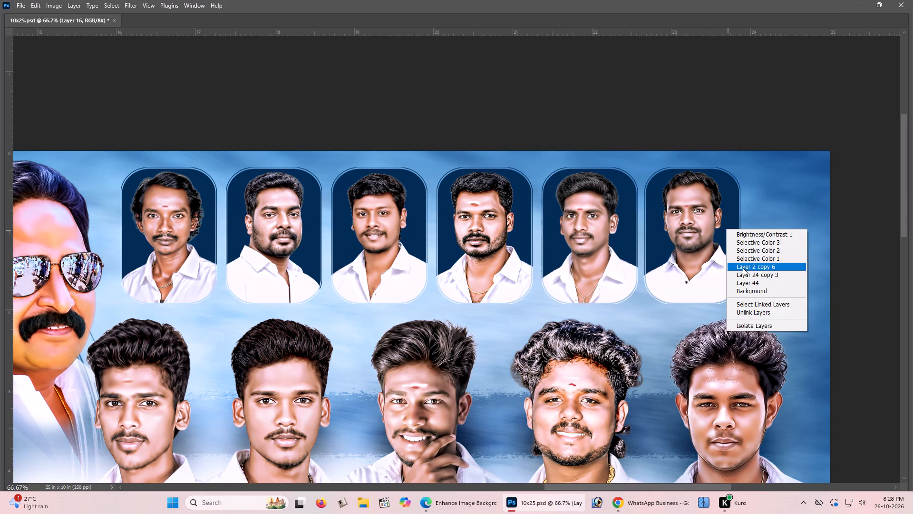
right_click(705, 232)
left_click(717, 325)
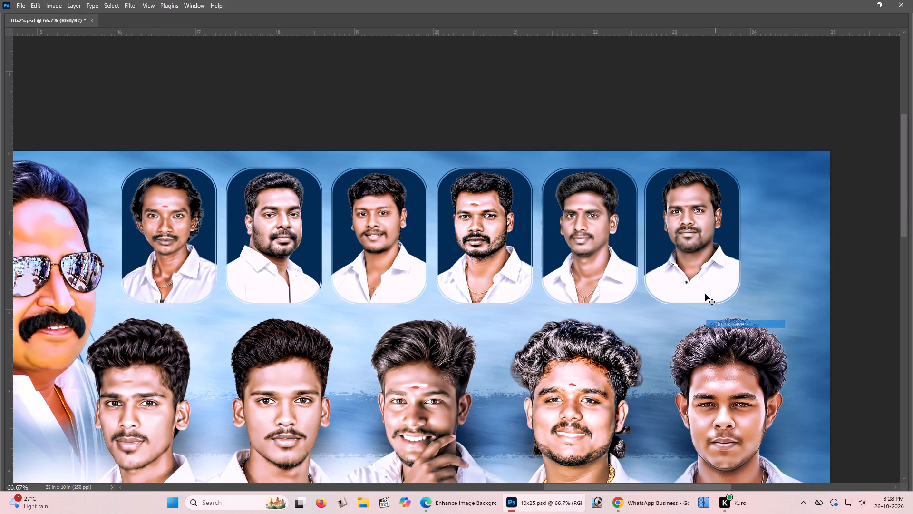
left_click_drag(697, 270, 711, 276, "shift")
key("ctrl+z")
Select the fourth, fifth and sixth portraits together with their frames and move them about 1 in right, opening a gap after the third.
right_click(622, 227, "shift")
left_click(641, 264, "shift")
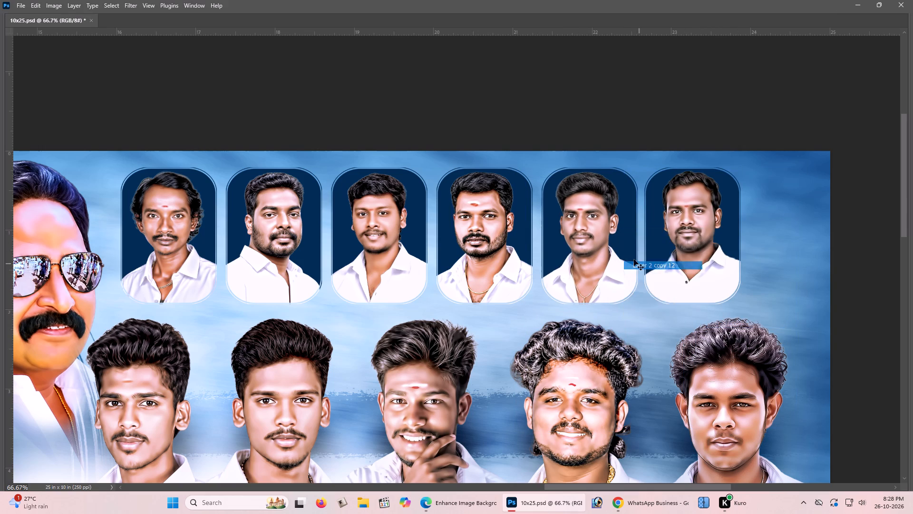
left_click_drag(632, 258, 643, 265)
key("ctrl+z")
right_click(596, 218, "shift")
left_click(616, 254, "shift")
left_click_drag(604, 245, 619, 251)
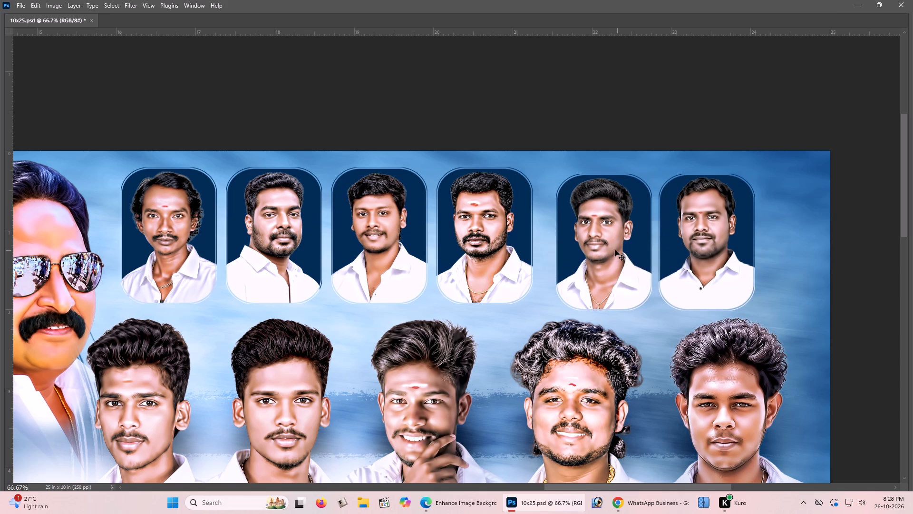
key("ctrl+z")
right_click(521, 217, "shift")
left_click(544, 253, "shift")
left_click_drag(531, 244, 542, 249)
key("ctrl+z")
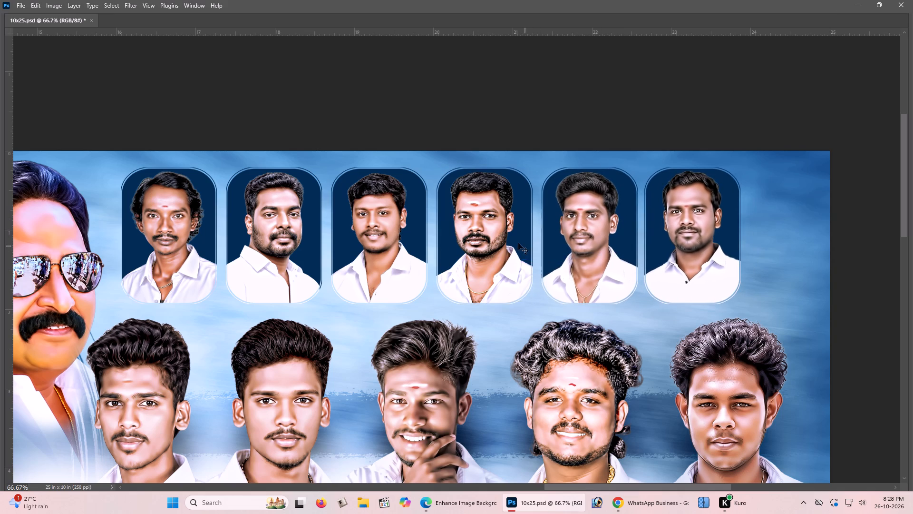
right_click(496, 224, "shift")
left_click(512, 264, "shift")
left_click_drag(506, 257, 518, 264)
key("ctrl+z")
left_click_drag(494, 253, 501, 253, "shift")
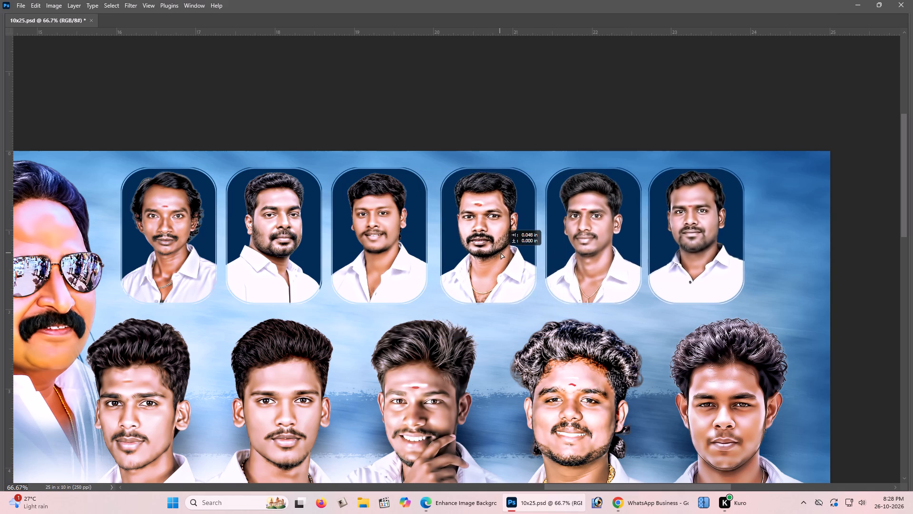
left_click_drag(501, 253, 574, 259, "shift")
Link the fourth to sixth framed portraits together and move them slightly further right, up to the poster's edge.
right_click(568, 256)
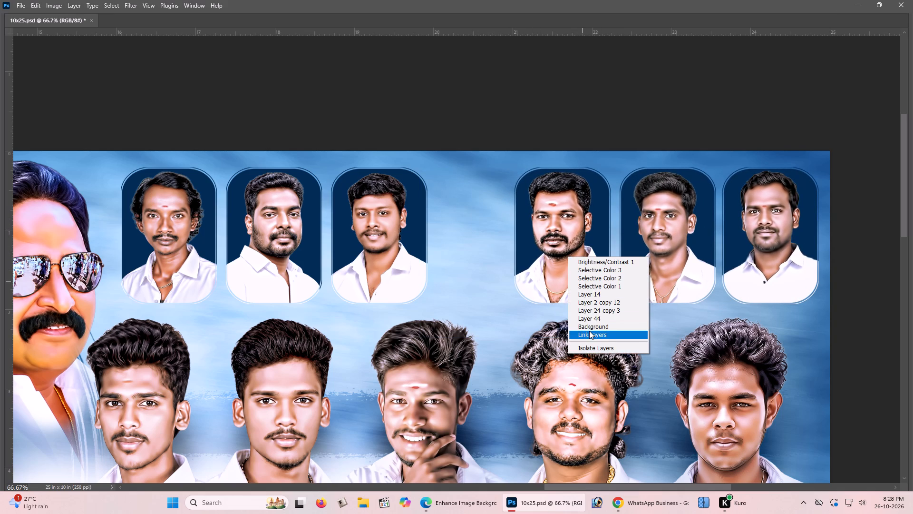
left_click(589, 331)
left_click_drag(581, 299, 589, 299, "shift")
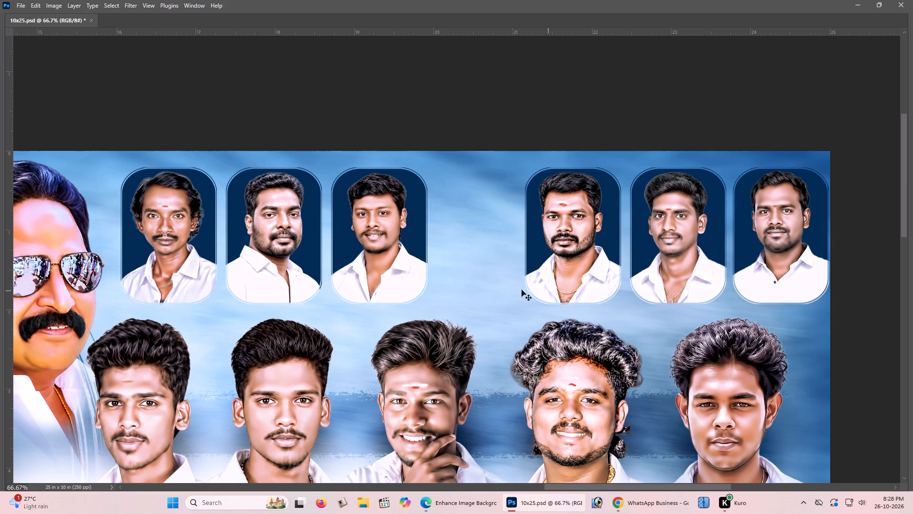
Place an empty blue frame (Layer 2 copy 5), matching the upper-left row's seventh slot, between the upper-right row's third and fourth portraits.
key("space")
key("space")
key("space")
key("space")
key("space")
key("space")
key("space")
key("space")
key("space")
key("space")
key("space")
key("space")
key("space")
key("space")
key("space")
key("space")
key("space")
key("space")
key("space")
key("space")
left_click_drag(252, 237, 324, 255)
left_click(450, 269)
left_click_drag(329, 248, 456, 216)
left_click(499, 198)
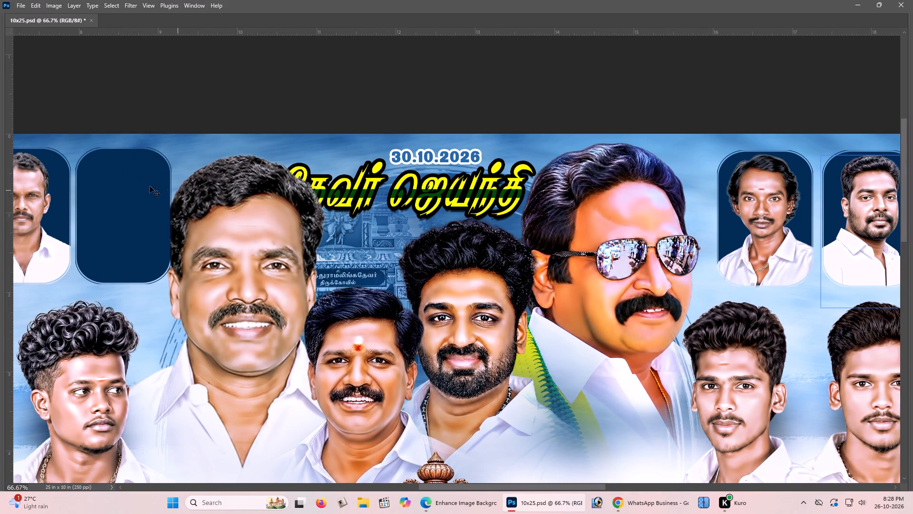
right_click(150, 186)
left_click(174, 226)
left_click_drag(143, 218, 663, 232, "shift")
key("space")
left_click_drag(682, 233, 564, 233)
left_click_drag(499, 233, 489, 231)
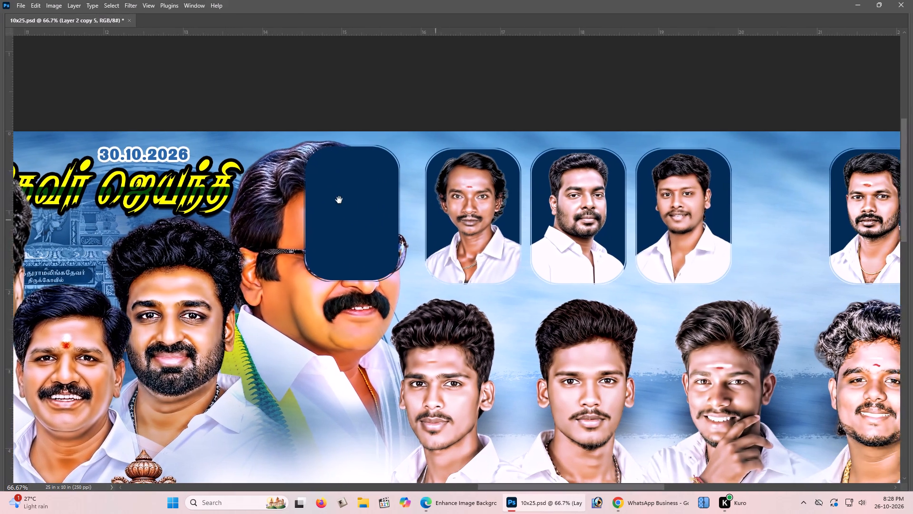
left_click_drag(338, 200, 768, 214, "shift")
Move the linked first three framed portraits of the upper-right row (Layer 13) about 0.2 in left.
key("space")
key("space")
key("space")
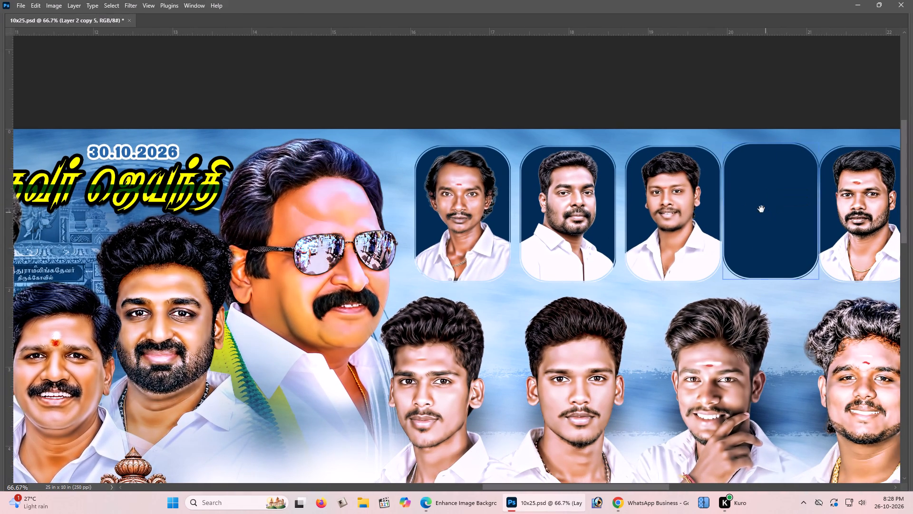
left_click_drag(748, 208, 720, 206)
left_click(718, 206)
right_click(622, 196)
left_click(646, 230)
left_click_drag(639, 227, 626, 228, "shift")
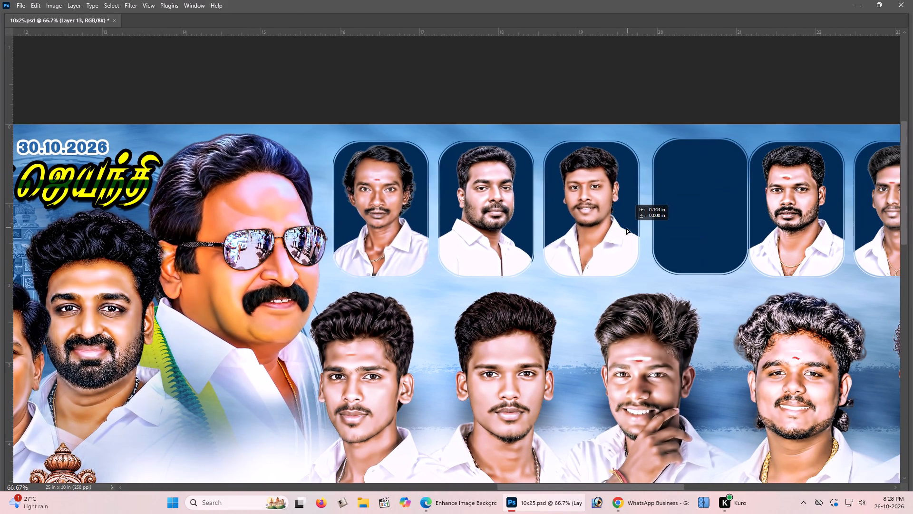
left_click_drag(626, 228, 623, 229, "shift")
Move the empty blue frame (Layer 2 copy 5) about 0.1 in left to even its spacing in the gap.
right_click(676, 223)
left_click(704, 264)
left_click_drag(693, 240, 691, 240, "shift")
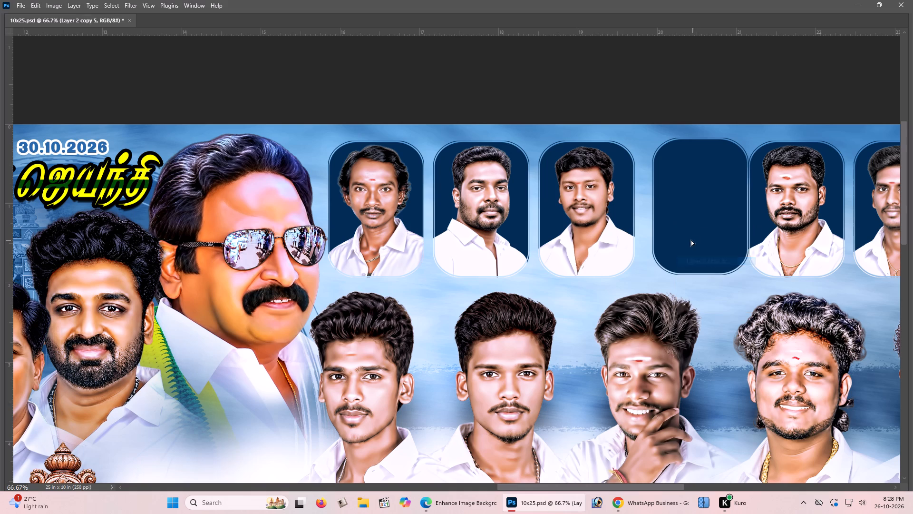
left_click_drag(691, 240, 683, 240, "shift")
Move the large moustached leader beside the upper-left row (Layer 57) about 0.5 in left and slightly up.
key("space")
key("space")
key("space")
key("space")
key("space")
key("space")
key("space")
key("space")
key("space")
key("space")
key("space")
key("space")
key("space")
key("space")
key("space")
key("space")
key("space")
key("space")
key("space")
key("space")
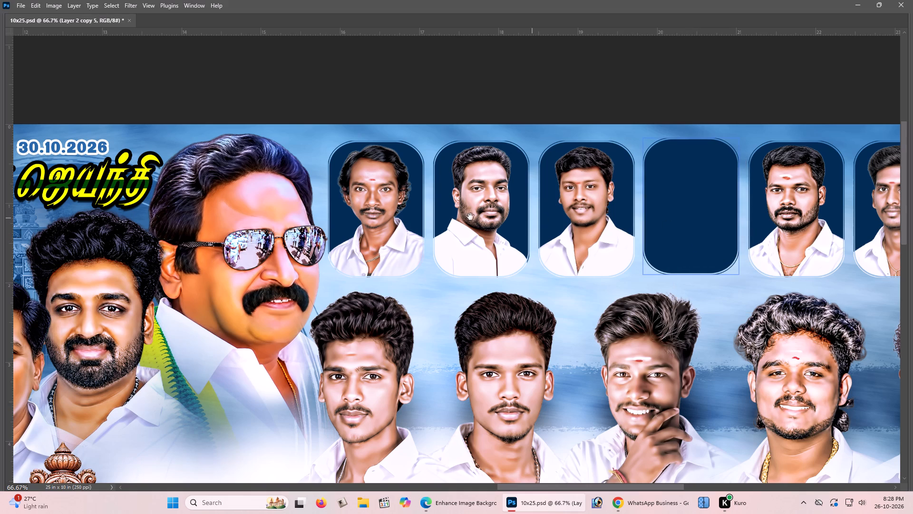
left_click_drag(476, 217, 626, 218)
left_click_drag(642, 208, 693, 188)
left_click(694, 185)
right_click(372, 199)
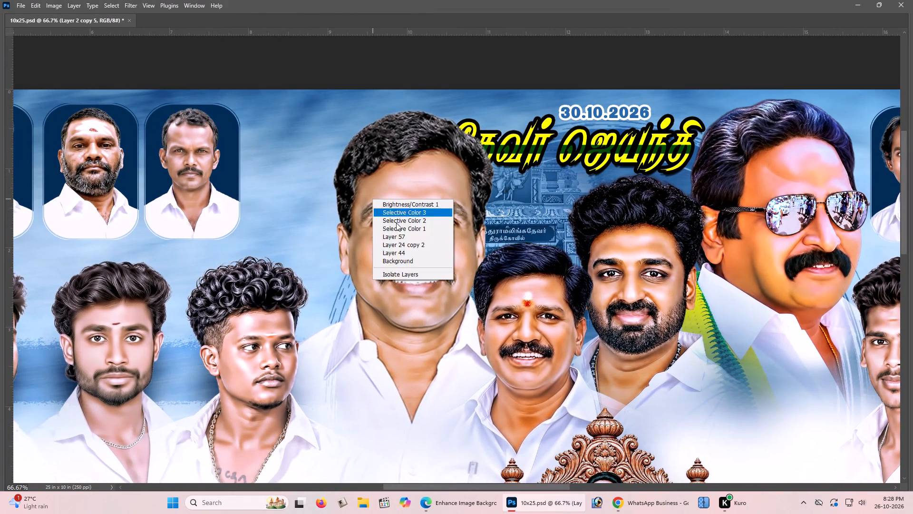
left_click(403, 237)
left_click_drag(406, 228, 352, 216)
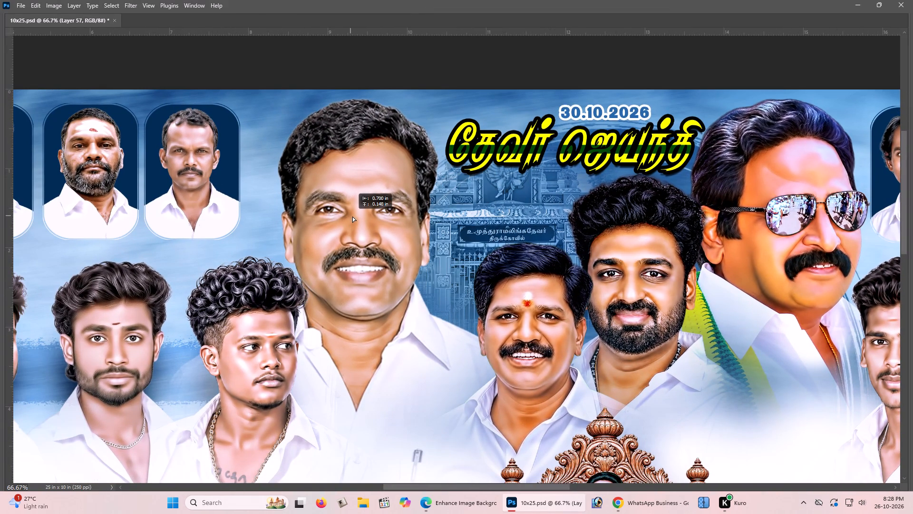
left_click_drag(352, 216, 365, 218)
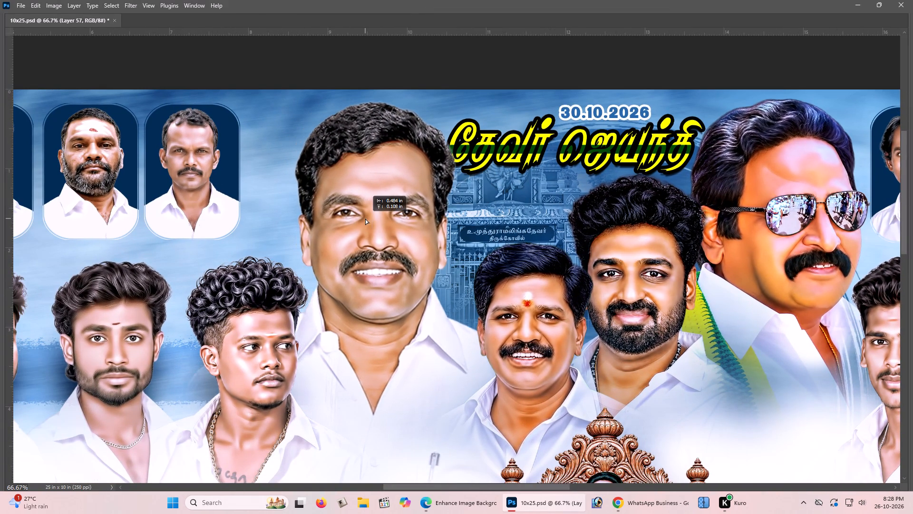
left_click_drag(365, 218, 362, 221)
Move the leader with the red forehead mark, below the title (Layer 58), about 0.15 in left.
key("space")
key("space")
left_click_drag(379, 232, 370, 215)
left_click(369, 213)
right_click(493, 295)
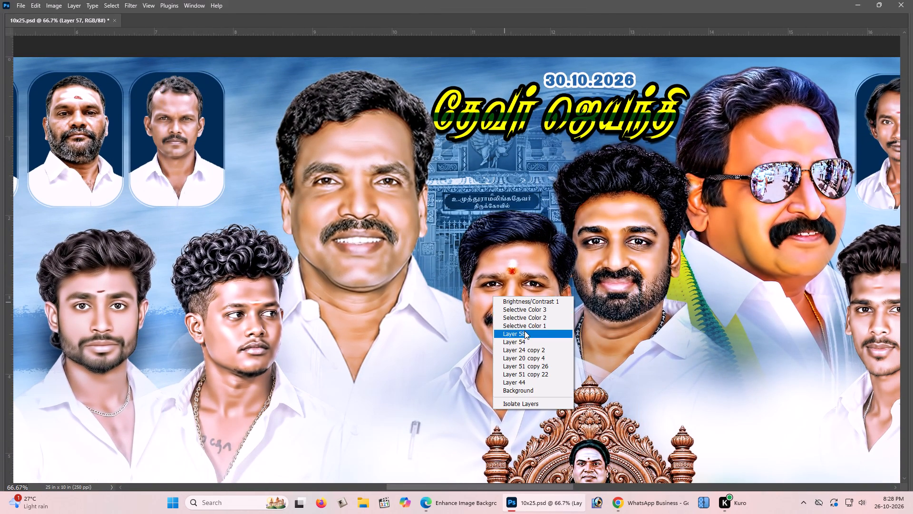
left_click(524, 331)
left_click_drag(528, 325, 507, 320)
key("ctrl+z")
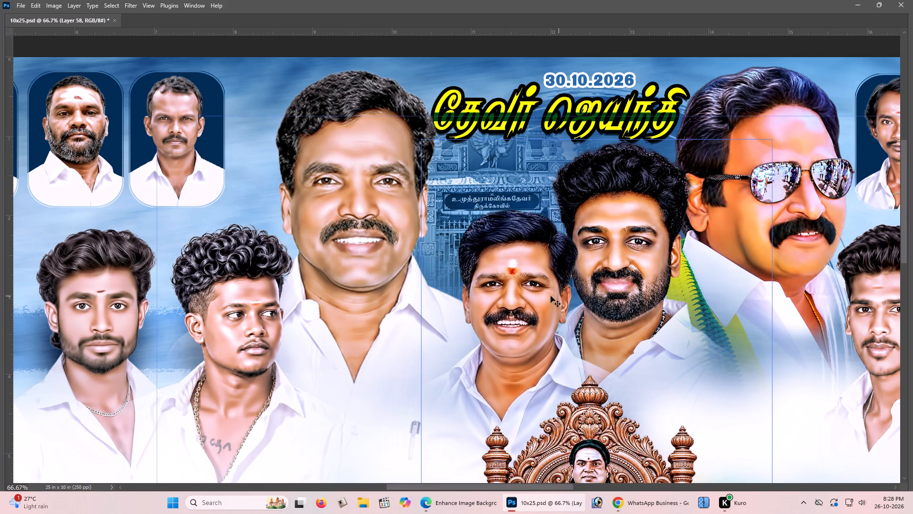
left_click_drag(551, 296, 539, 297)
Add the bearded leader beside Layer 58 to the selection and move both about 0.25 in left.
right_click(611, 265, "shift")
left_click(631, 302, "shift")
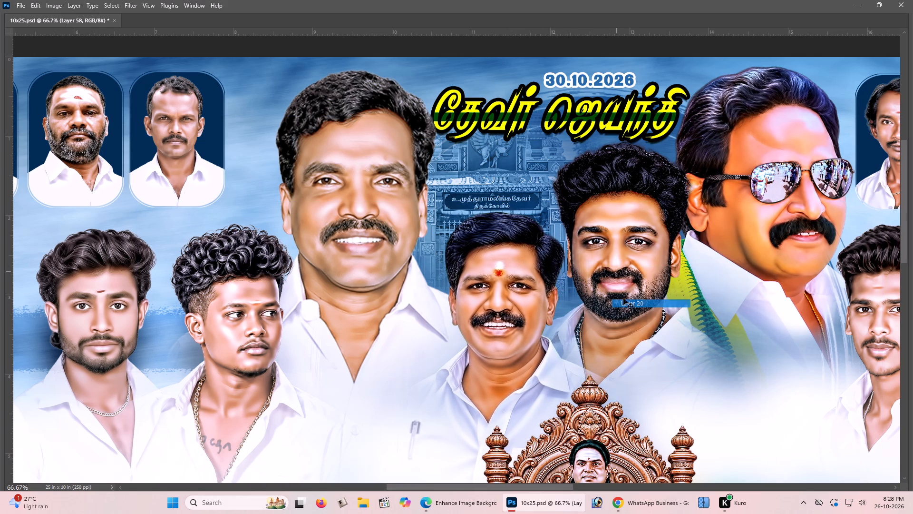
left_click_drag(622, 298, 602, 296)
key("ctrl+minus")
key("ctrl+minus")
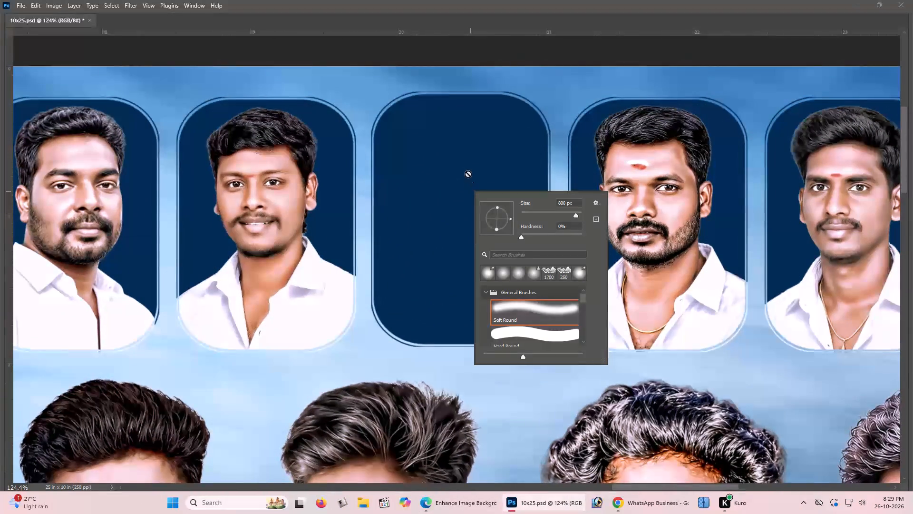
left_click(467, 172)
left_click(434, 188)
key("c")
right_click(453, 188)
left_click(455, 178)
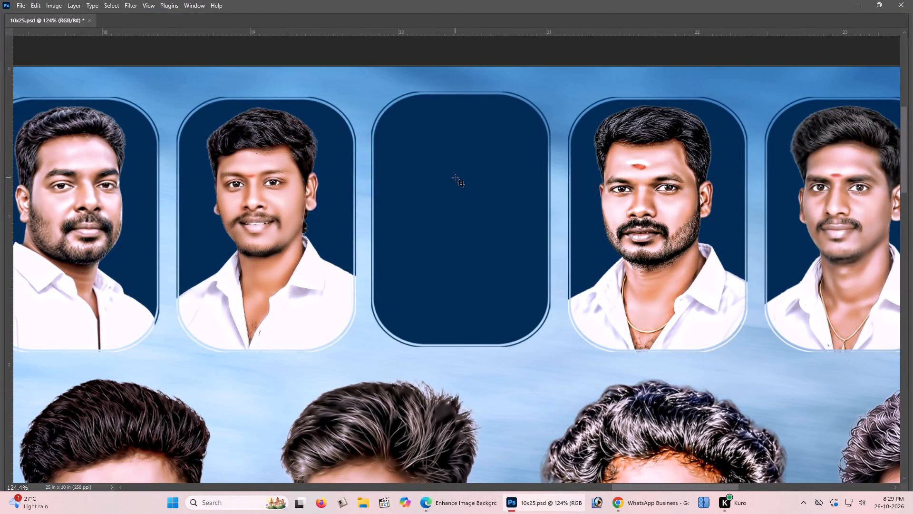
Paste the copied portrait above the empty blue frame (Layer 2 copy 5) and clip it to that frame.
key("v")
right_click(455, 178)
left_click(480, 216)
key("ctrl+v")
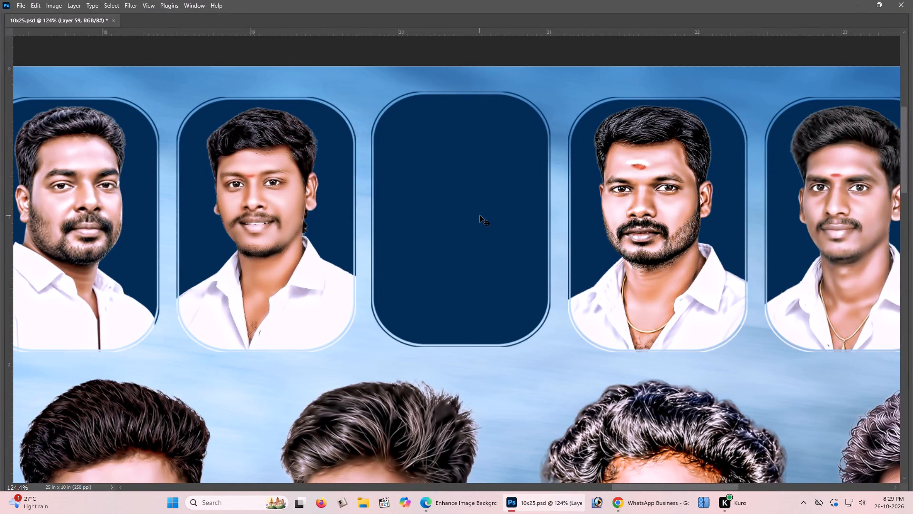
left_click_drag(438, 237, 446, 160)
key("ctrl+alt+g")
Scale the pasted portrait down and position it so its head and shoulders fill the frame like the neighbouring portraits.
key("ctrl+t")
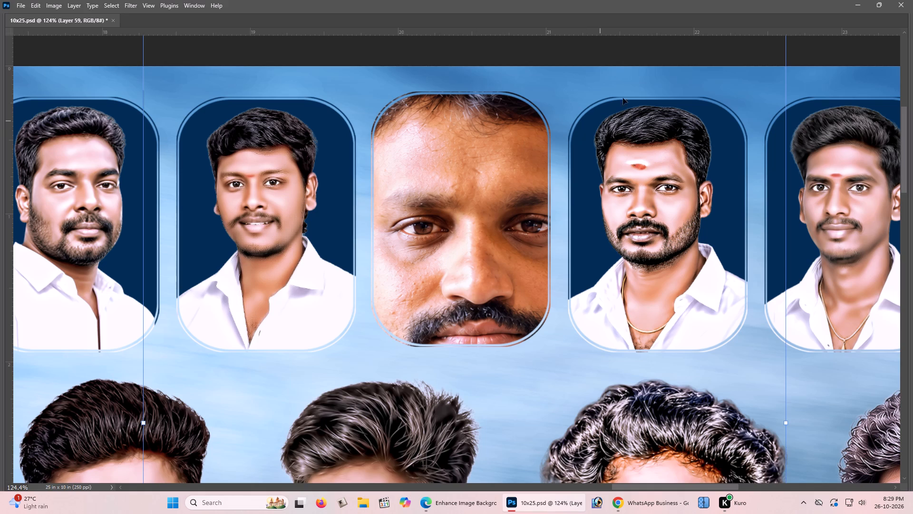
scroll(744, 56, "down", 1)
scroll(744, 56, "up", 10)
left_click_drag(786, 67, 564, 295)
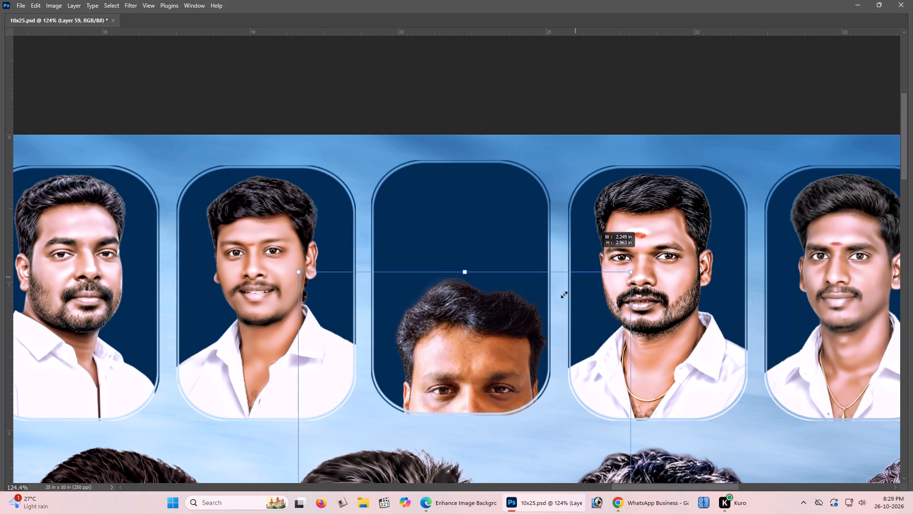
left_click_drag(564, 295, 538, 329)
left_click_drag(518, 382, 506, 217)
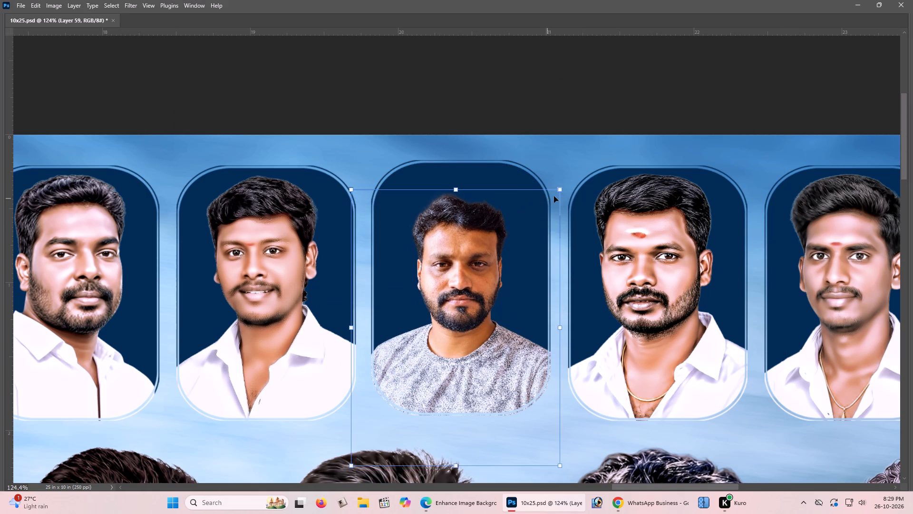
left_click_drag(562, 188, 596, 171, "alt")
left_click_drag(504, 220, 501, 225)
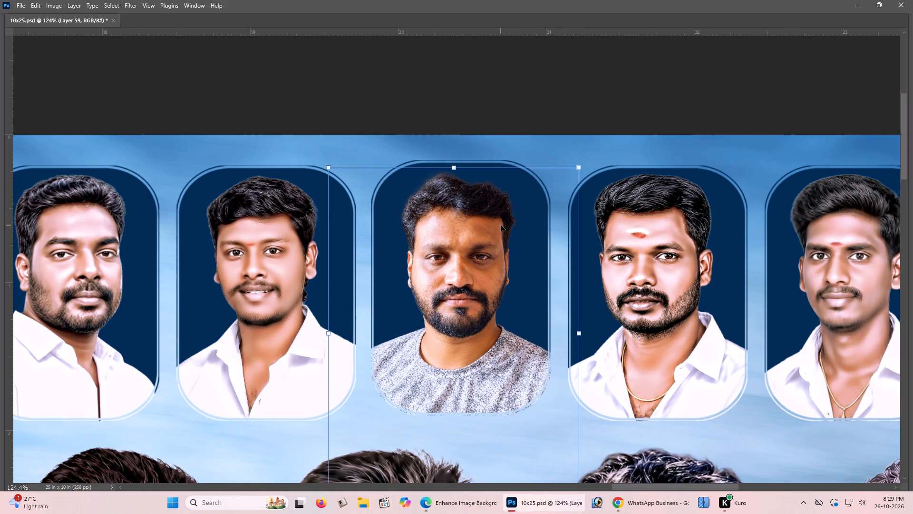
key("Return")
key("Right")
Apply the Topaz DeNoise 6 filter to the new portrait (Layer 59).
key("ctrl+plus")
key("ctrl+plus")
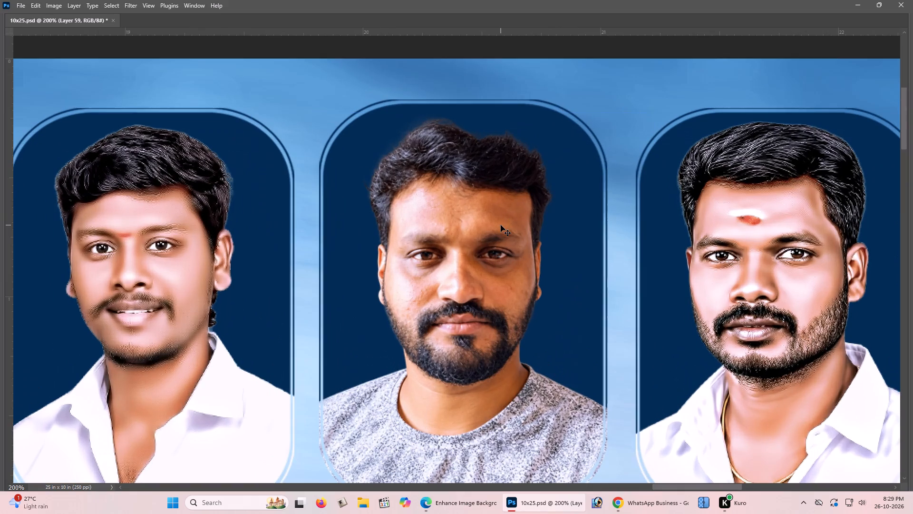
left_click(125, 0)
left_click(138, 13)
Brighten the new portrait with Levels, setting the white input level to 235 and lifting the midtones.
key("ctrl+l")
left_click(768, 264)
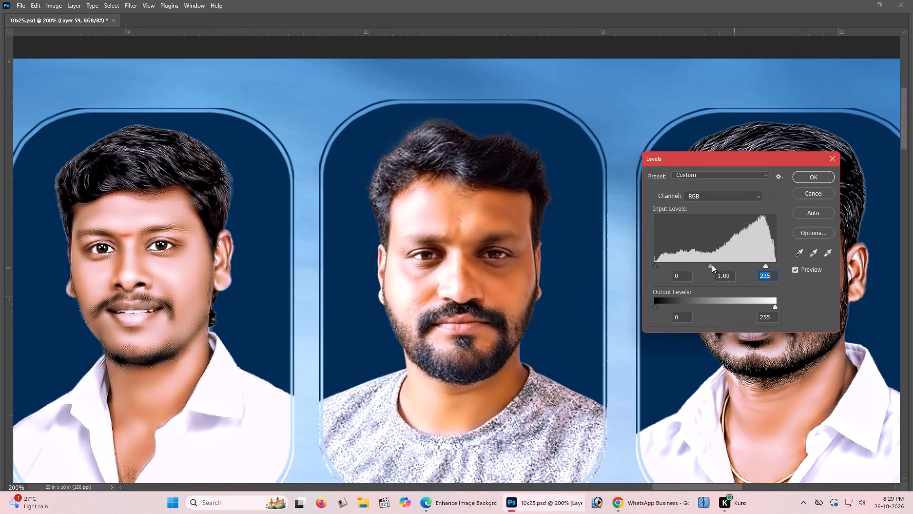
left_click(705, 267)
key("Return")
Apply Topaz Adjust 5 to the new portrait, followed by Topaz DeNoise 6.
left_click(126, 0)
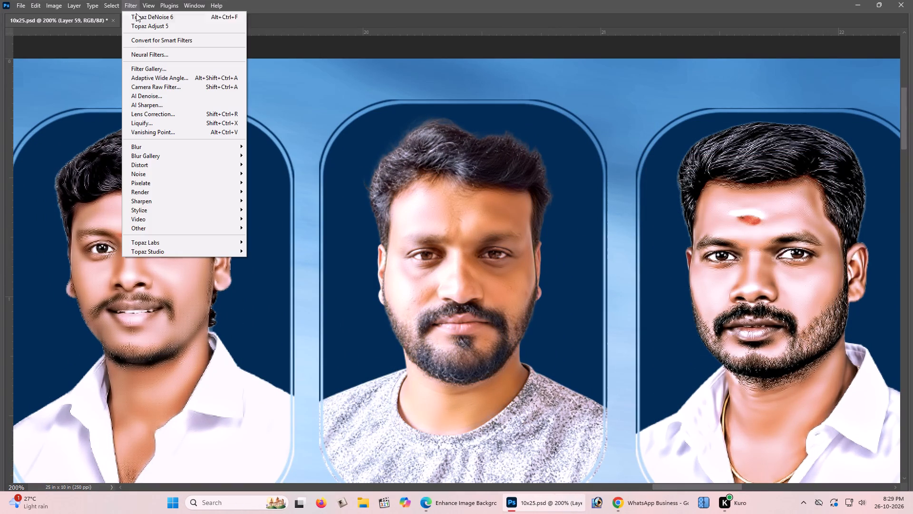
left_click(141, 24)
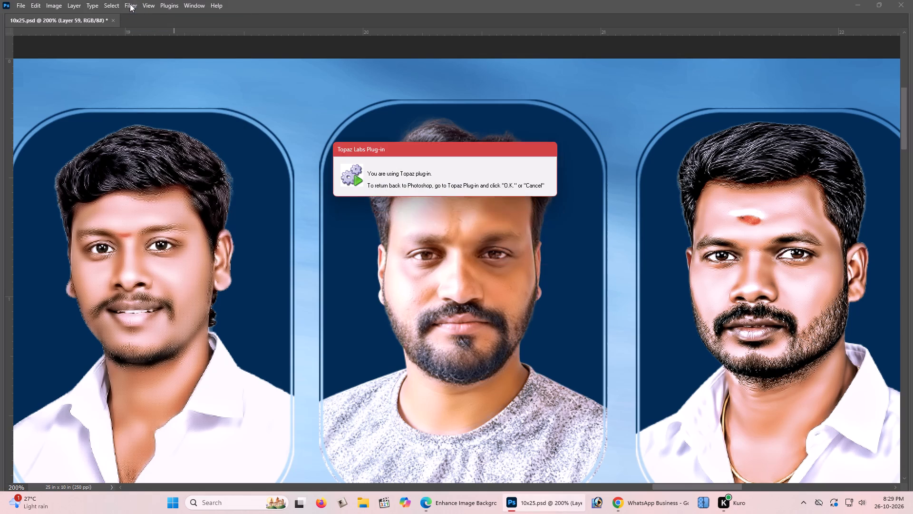
left_click(130, 3)
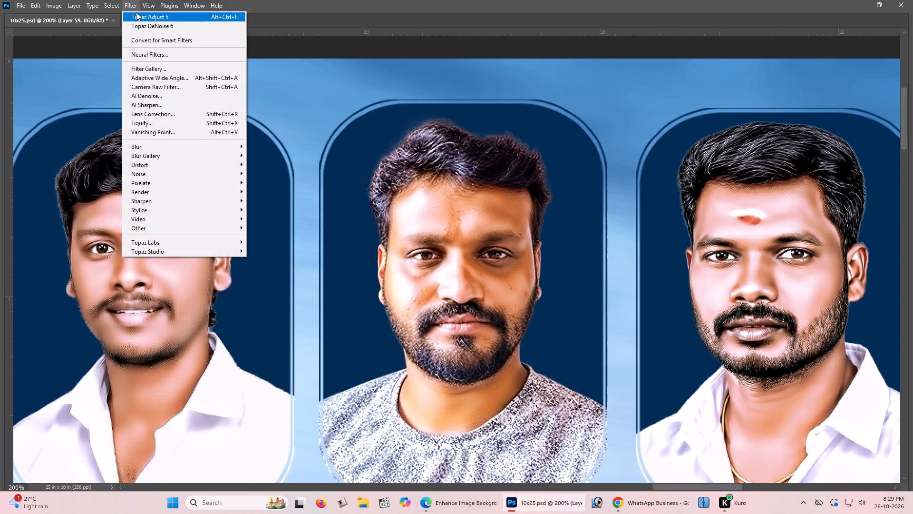
left_click(138, 30)
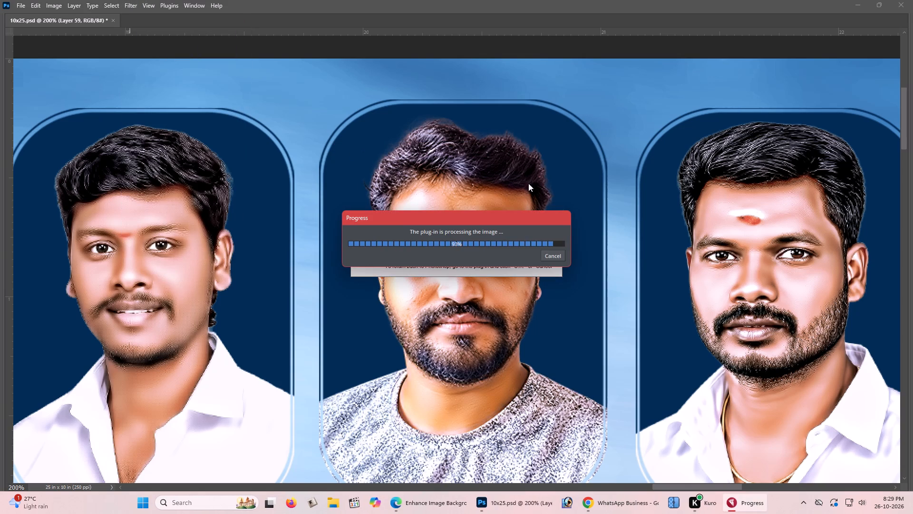
Select the portrait following the new one (Layer 14) with its frame (Layer 2 copy 12) and unlink them from the row.
key("space")
key("space")
key("space")
key("space")
key("space")
left_click_drag(604, 243, 519, 218)
left_click(507, 218)
right_click(600, 219)
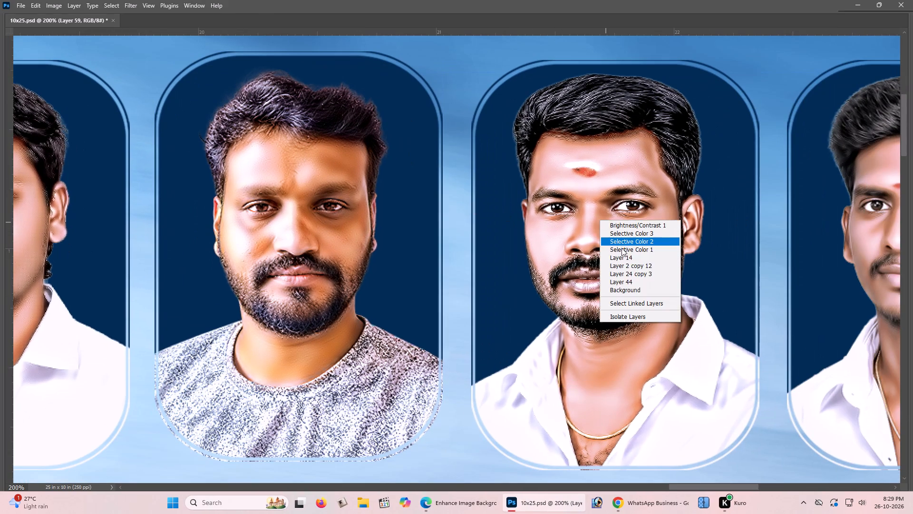
left_click(625, 256)
left_click_drag(623, 252, 630, 261)
key("ctrl+z")
right_click(487, 217, "shift")
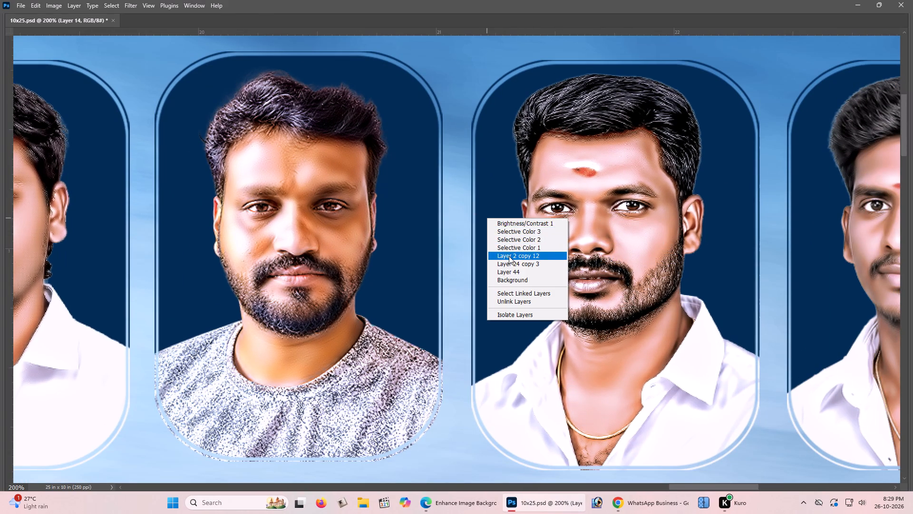
left_click(509, 256, "shift")
right_click(509, 242)
left_click(534, 329)
Move the unlinked framed portrait left over the new slot, leaving it about 0.4 in left of its original place.
left_click_drag(588, 295, 456, 291, "shift")
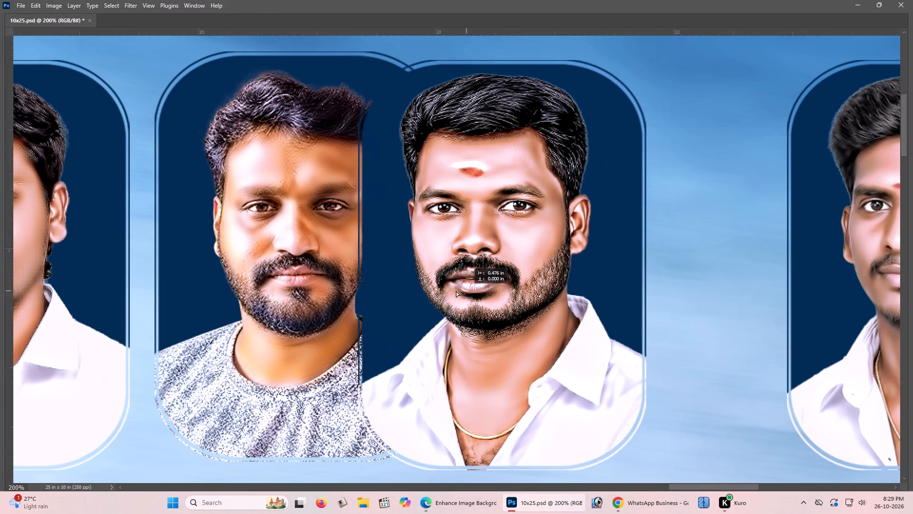
left_click_drag(456, 291, 269, 265, "shift")
right_click(271, 257)
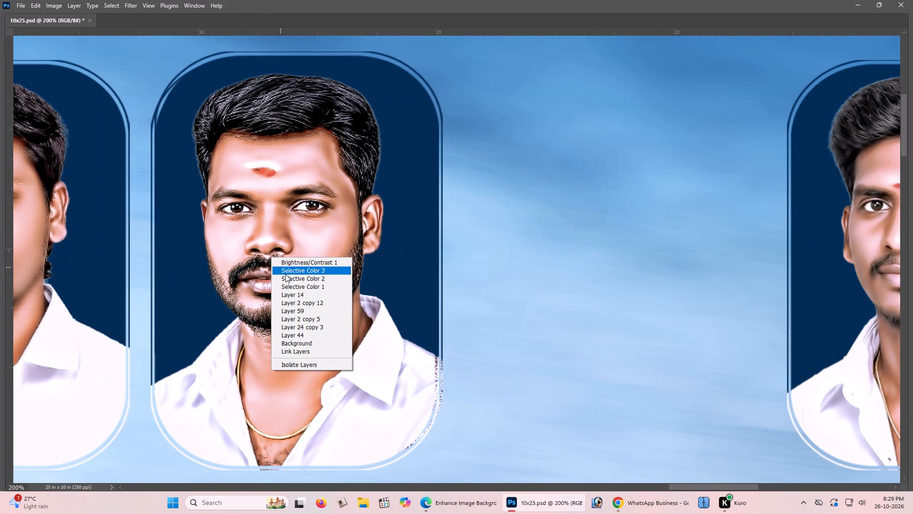
left_click(303, 247)
left_click_drag(302, 240, 521, 265, "shift")
Select the new portrait (Layer 59) with its frame (Layer 2 copy 5) and move them about 1.4 in right, past the overlapping portrait.
right_click(325, 221)
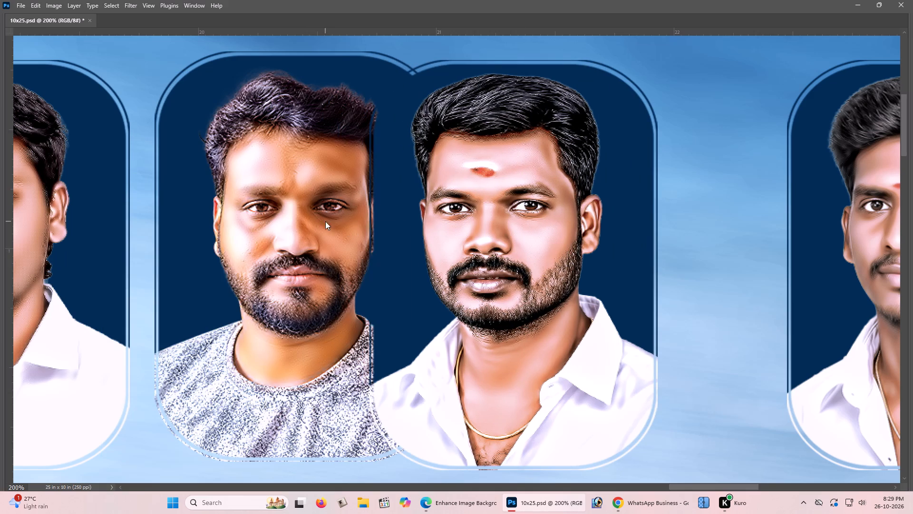
left_click(348, 258)
left_click_drag(337, 246, 344, 259)
key("ctrl+z")
right_click(174, 212, "shift")
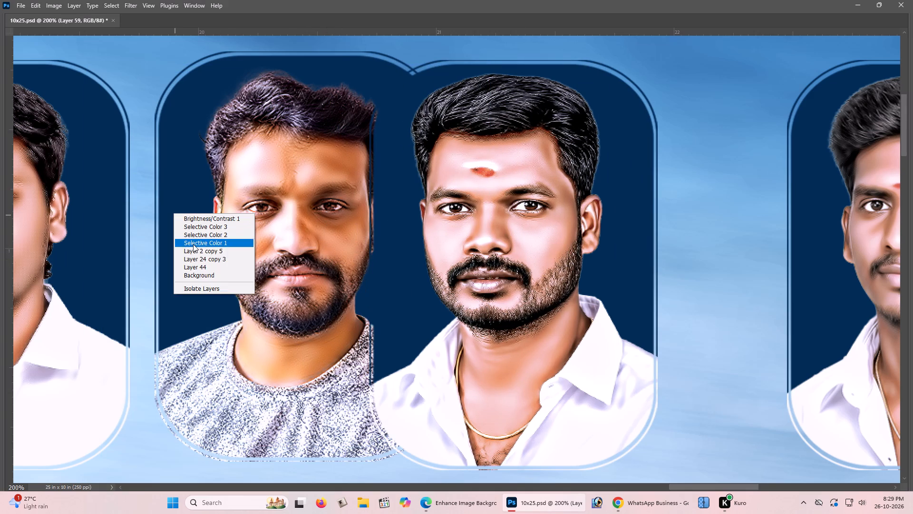
left_click(195, 249, "shift")
left_click_drag(193, 248, 205, 265)
key("ctrl+z")
left_click_drag(207, 236, 524, 280, "shift")
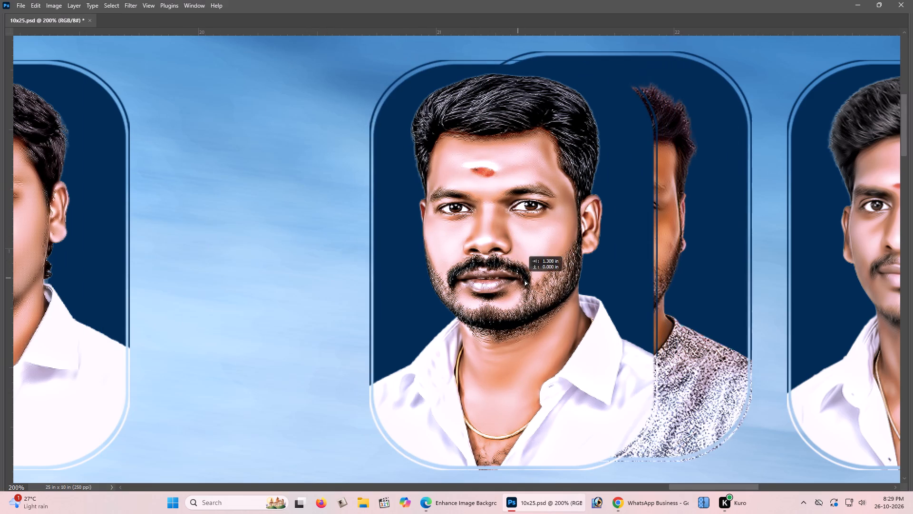
left_click_drag(524, 280, 536, 282, "shift")
Select the white-shirt portrait (Layer 14) with its frame and move them about 0.9 in left into the vacated slot.
right_click(502, 241)
left_click(525, 282)
left_click_drag(516, 279, 311, 275, "shift")
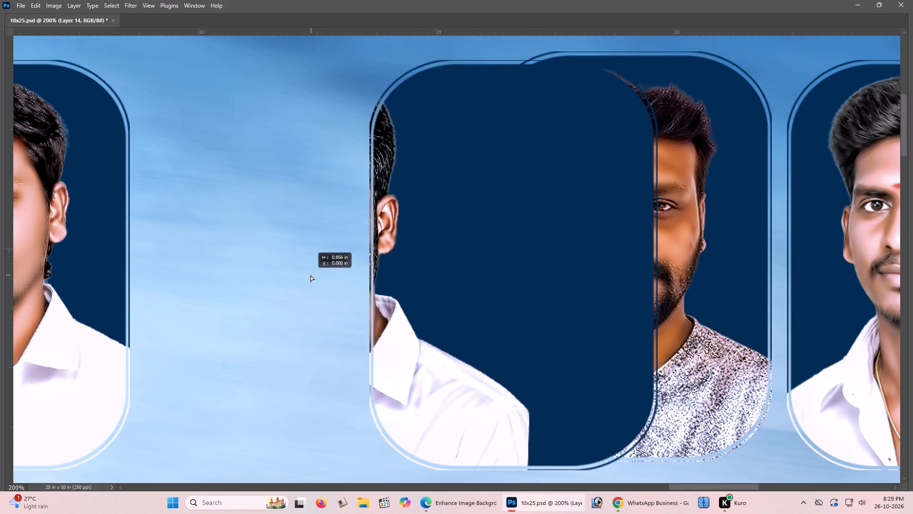
left_click_drag(311, 275, 311, 275, "shift")
right_click(393, 244, "shift")
left_click(414, 278, "shift")
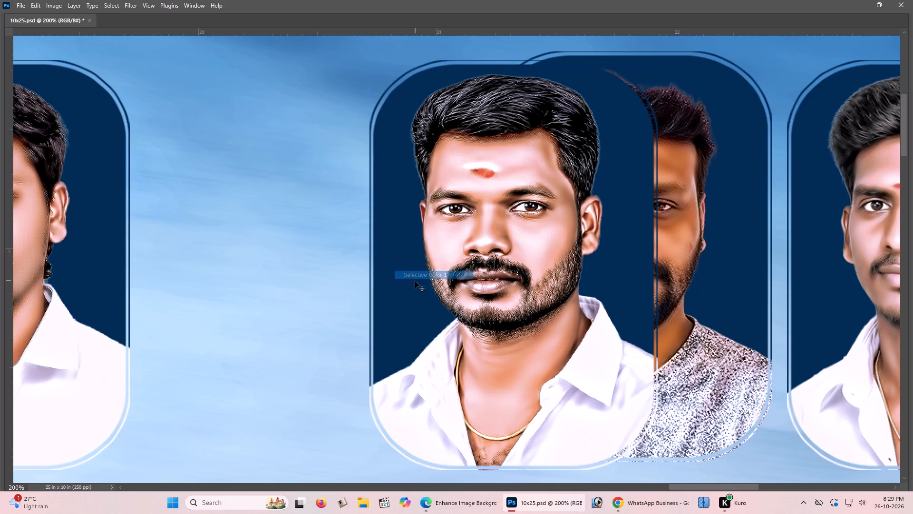
right_click(403, 255, "shift")
left_click(421, 294, "shift")
left_click_drag(460, 278, 311, 261, "shift")
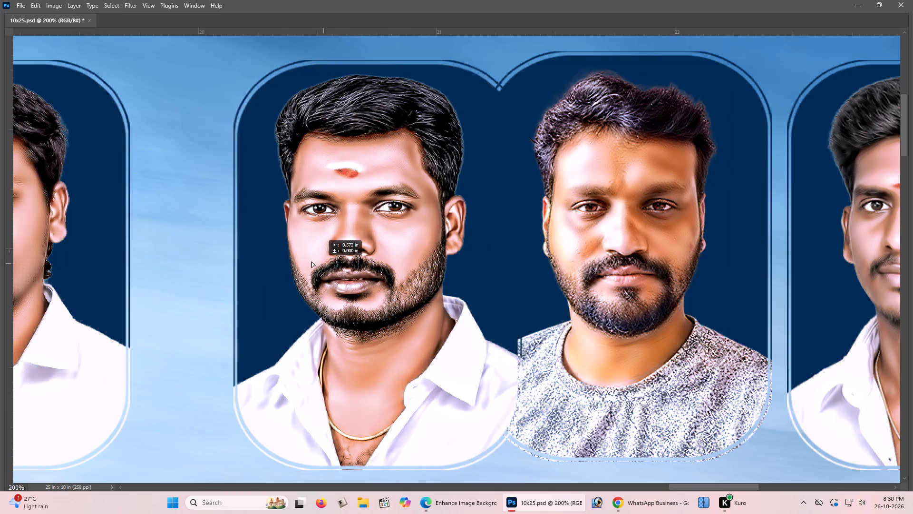
left_click_drag(311, 261, 243, 255, "shift")
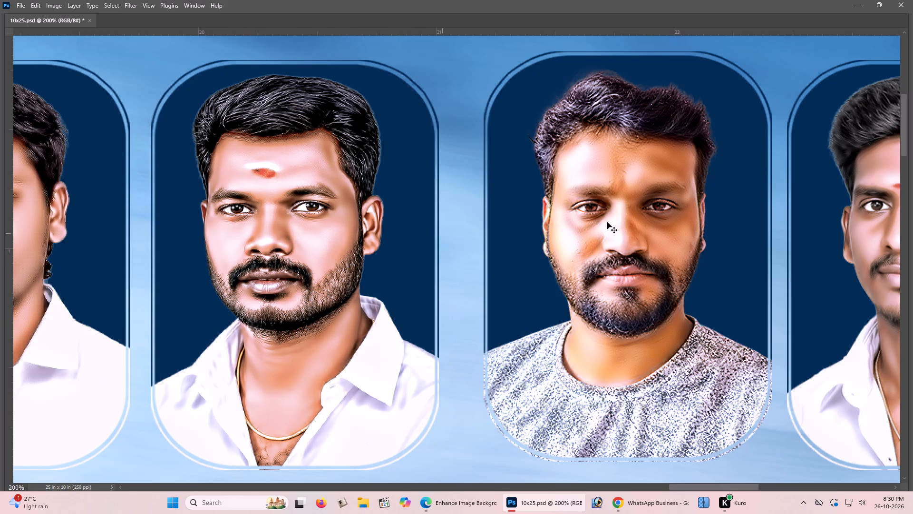
Reselect the new portrait with its frame and shift them about 0.08 in left to even out the gaps.
right_click(609, 218)
left_click(631, 259)
left_click_drag(631, 259, 634, 278)
key("ctrl+z")
right_click(489, 251, "shift")
left_click(524, 293, "shift")
left_click_drag(546, 279, 546, 294)
key("ctrl+z")
left_click_drag(562, 272, 538, 271, "shift")
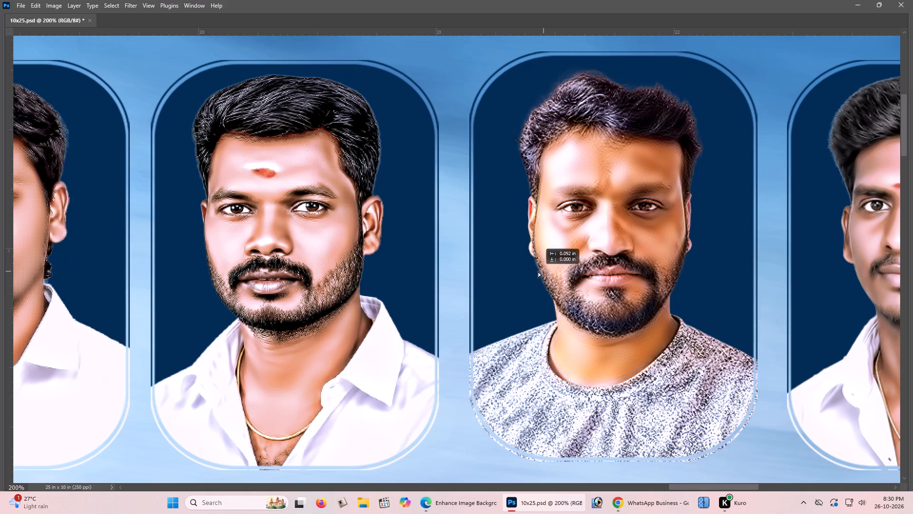
left_click_drag(538, 271, 543, 271, "shift")
Save the poster with the reordered framed portraits.
key("ctrl+0")
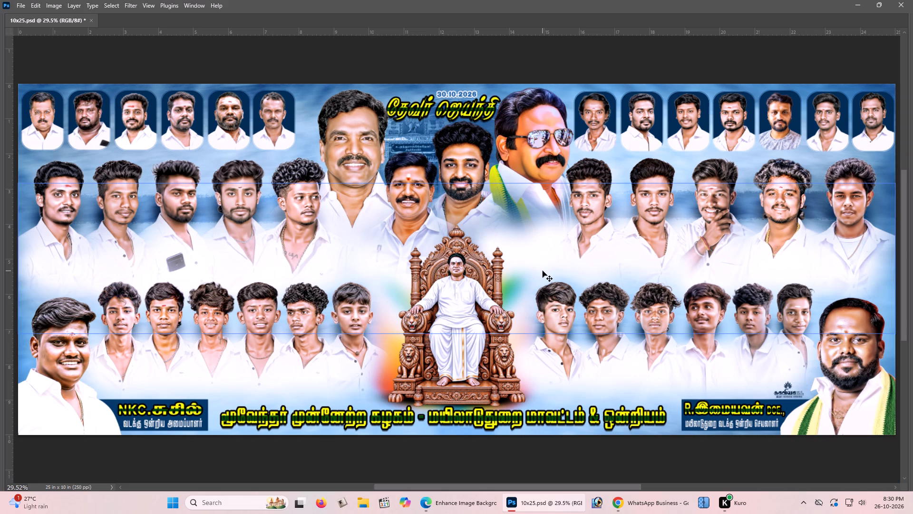
key("ctrl+s")
key("ctrl+s")
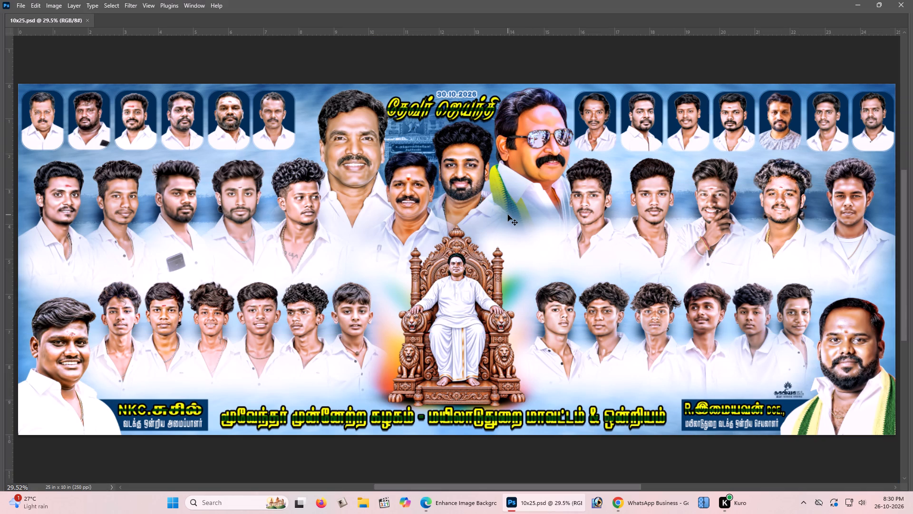
Open the new portrait (Layer 59) in the Camera Raw filter and set Exposure to +0.05 and Contrast to -15.
key("z")
left_click(734, 168)
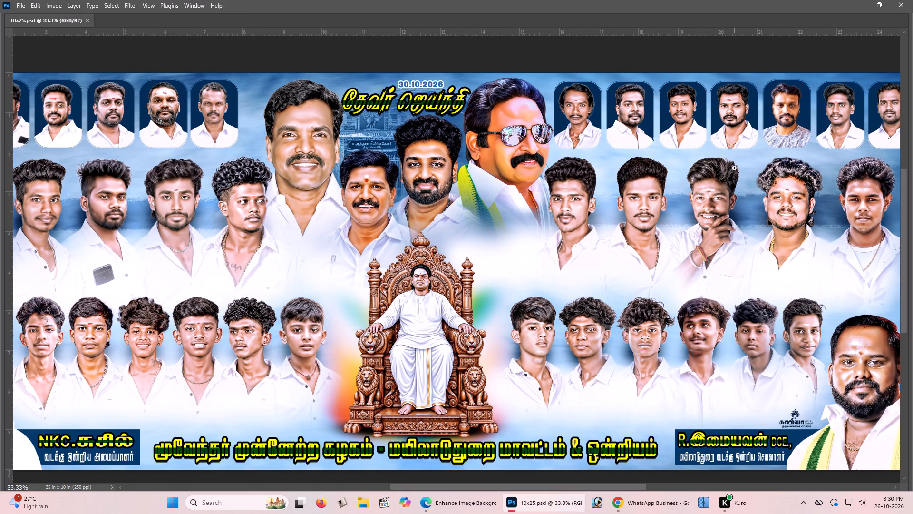
key("space")
key("space")
key("space")
key("space")
key("space")
key("space")
key("space")
left_click_drag(734, 168, 708, 169)
left_click(690, 171)
left_click(716, 98)
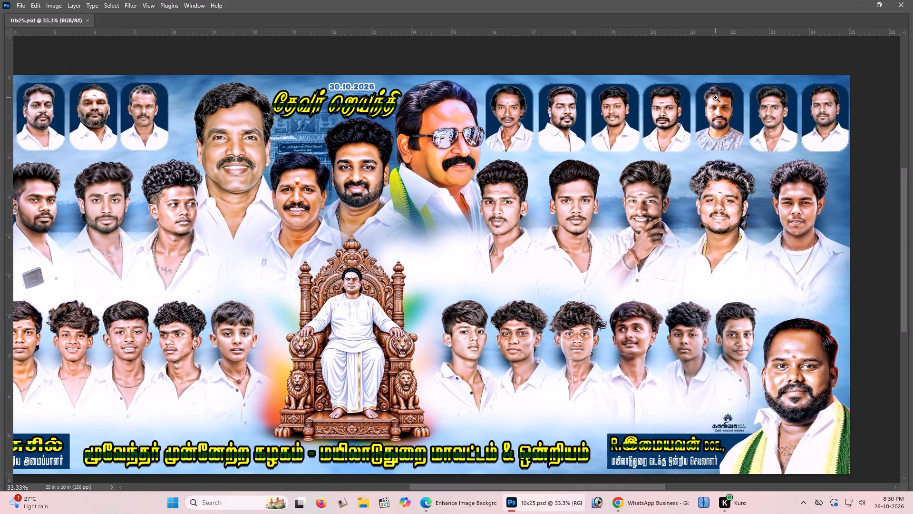
left_click(729, 108)
left_click(729, 109)
left_click(729, 109)
key("space")
key("space")
left_click_drag(729, 109, 697, 128)
left_click(691, 131)
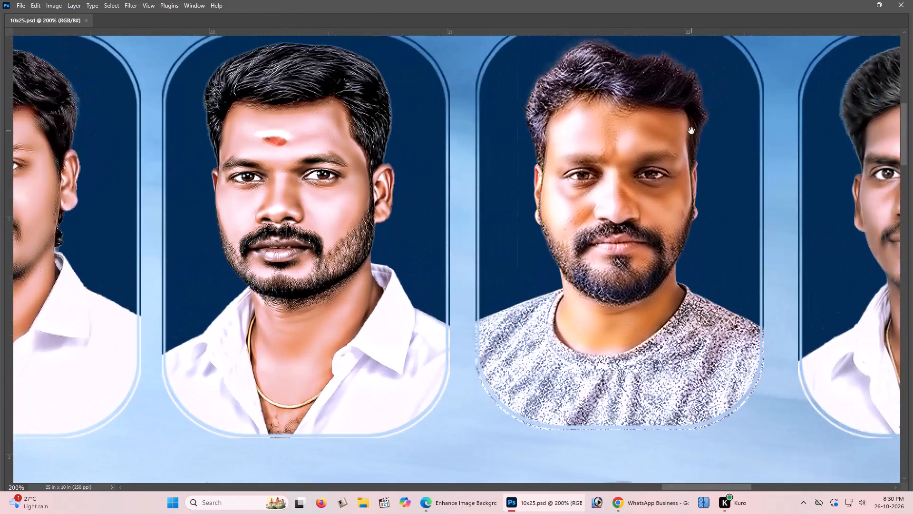
key("v")
right_click(641, 150)
left_click(664, 192)
right_click(645, 170)
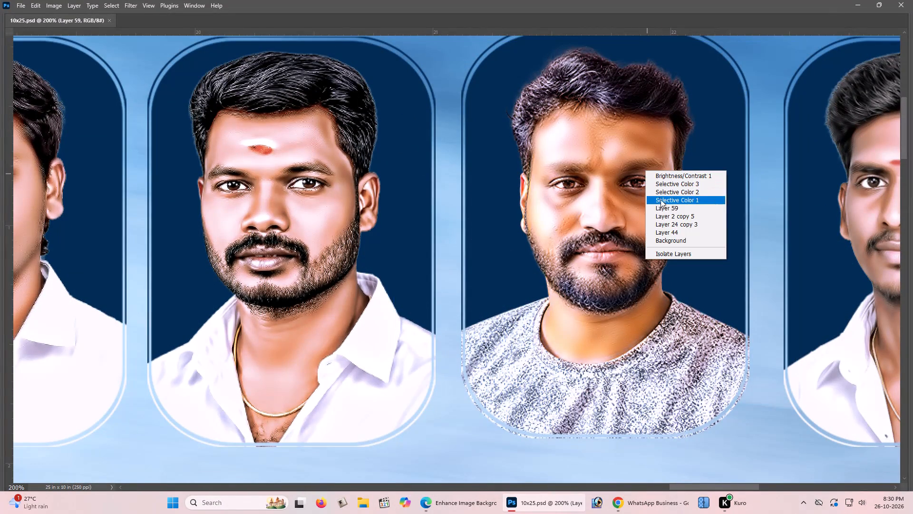
left_click(663, 205)
left_click_drag(657, 198, 654, 190)
key("ctrl+z")
key("ctrl+shift+a")
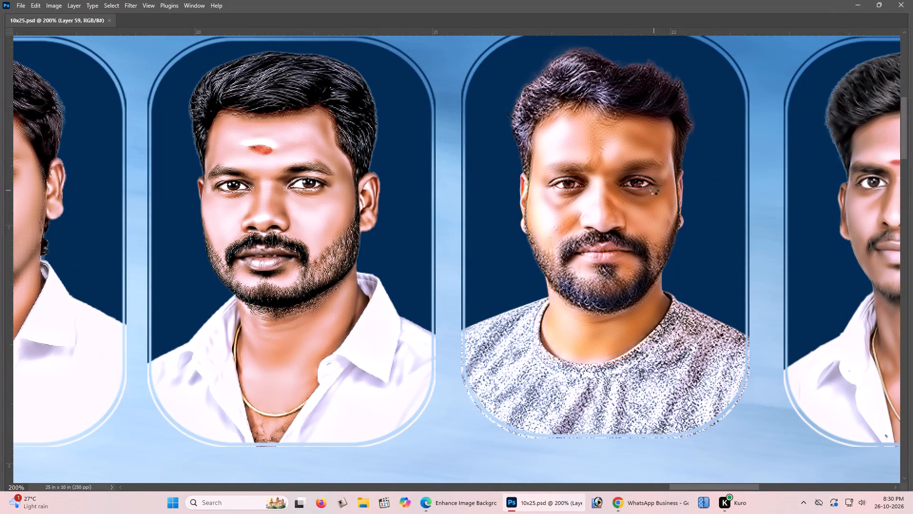
left_click_drag(646, 110, 653, 143)
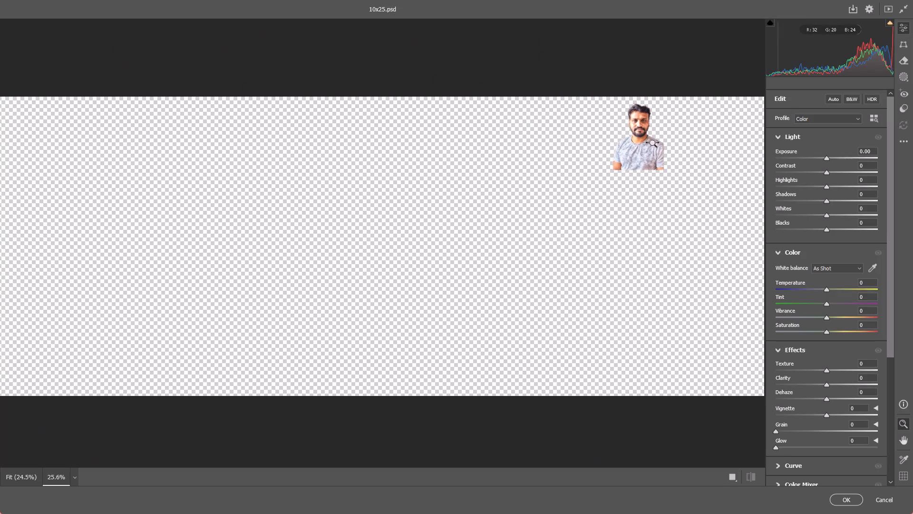
left_click_drag(653, 143, 761, 408)
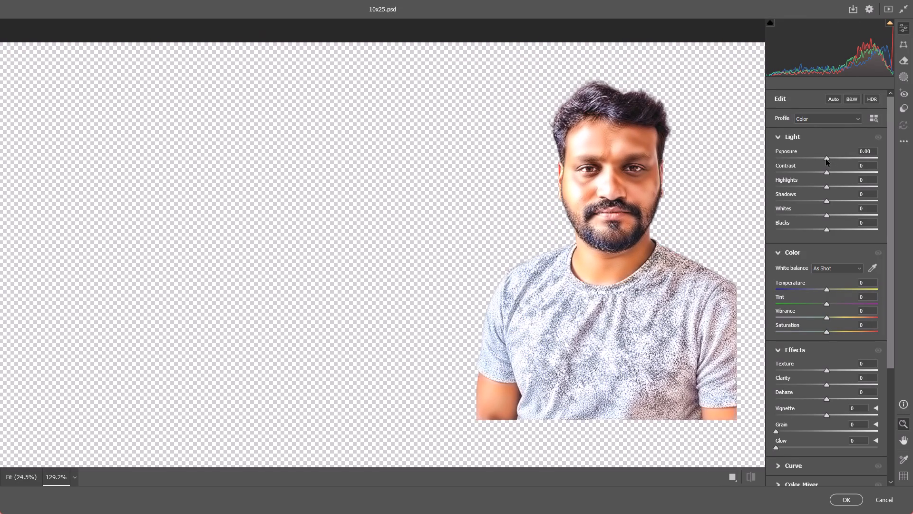
left_click_drag(825, 158, 825, 164)
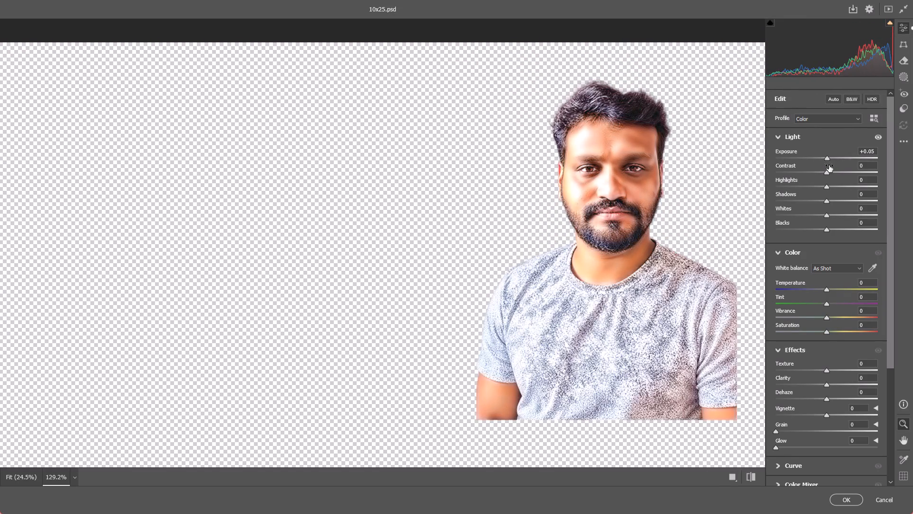
left_click_drag(823, 173, 830, 175)
left_click(827, 175)
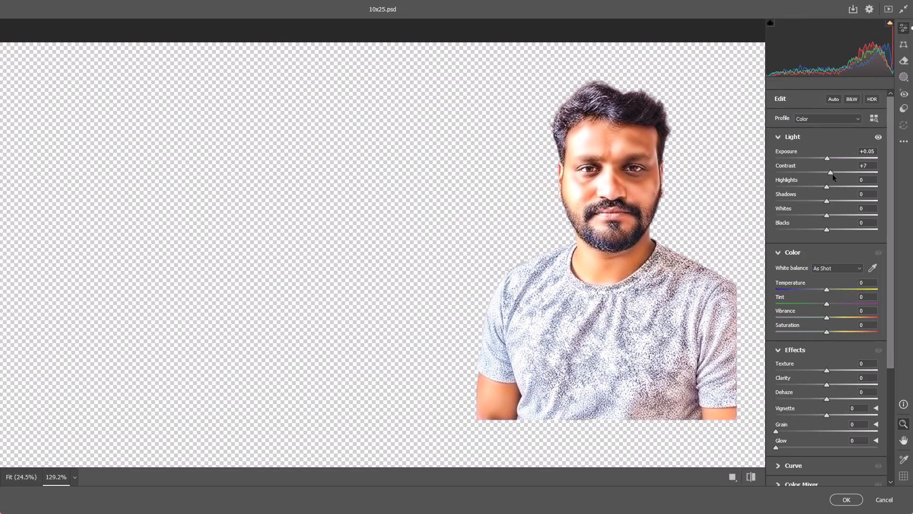
left_click_drag(833, 175, 821, 173)
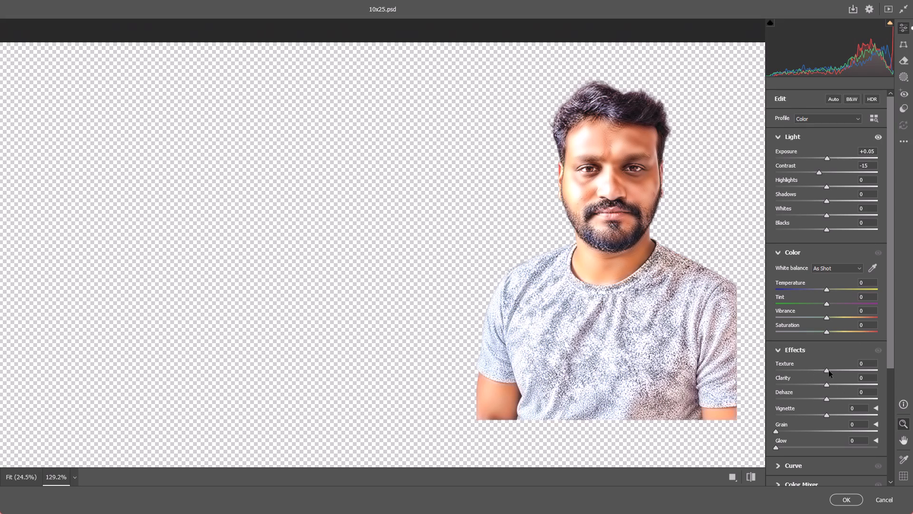
Set Temperature +13, Tint +10, Vibrance -26 and Saturation -24 for the new portrait and apply the Camera Raw filter.
left_click(825, 292)
left_click_drag(825, 293, 829, 293)
left_click_drag(826, 290, 833, 291)
left_click_drag(826, 318, 813, 318)
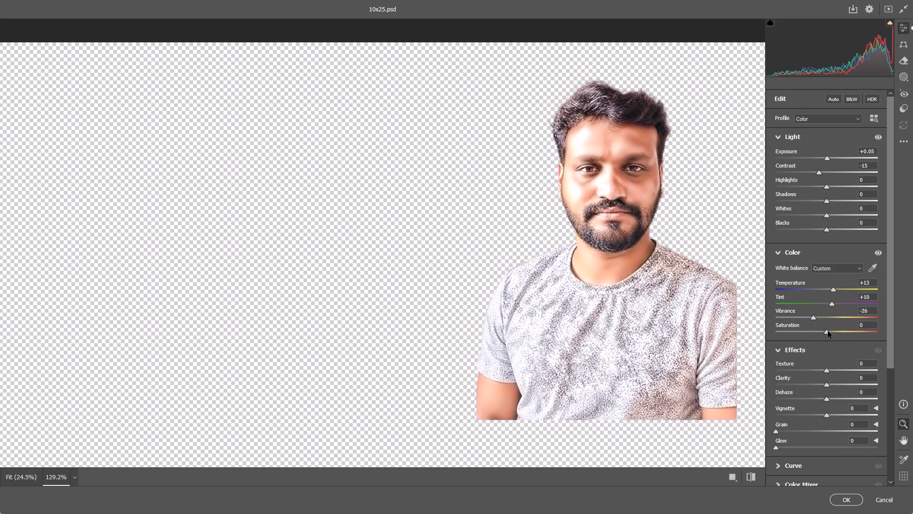
left_click_drag(826, 331, 813, 331)
left_click(850, 503)
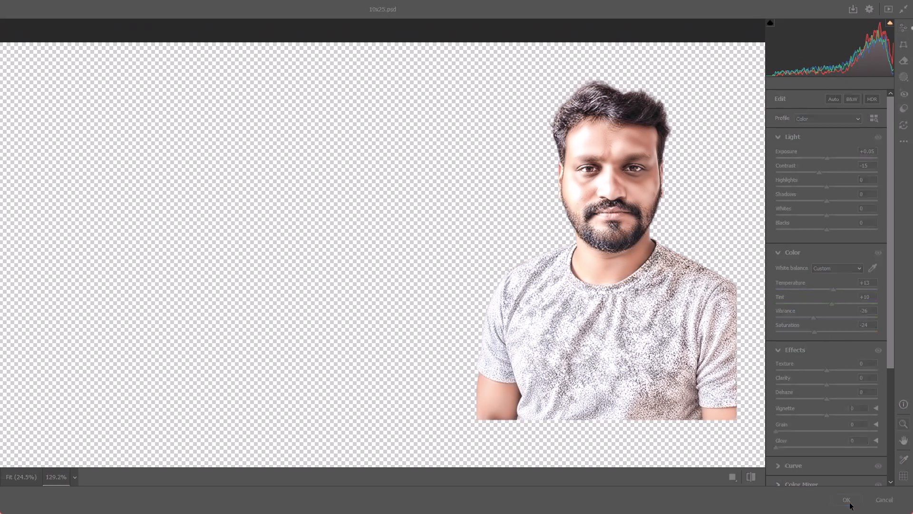
Apply Color Balance to the new portrait's midtones: Cyan to Red -13, Magenta to Green -9, Yellow to Blue +7.
key("ctrl+b")
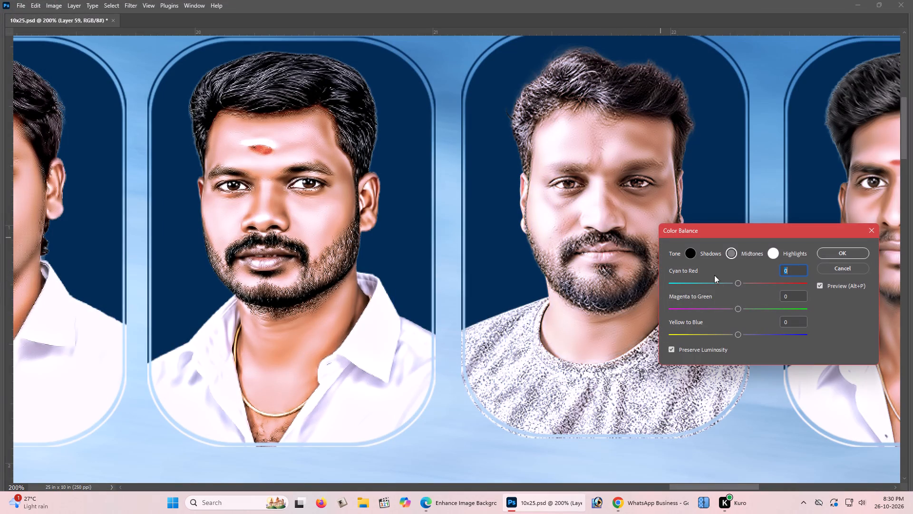
left_click(730, 282)
left_click(732, 309)
left_click_drag(740, 336, 745, 336)
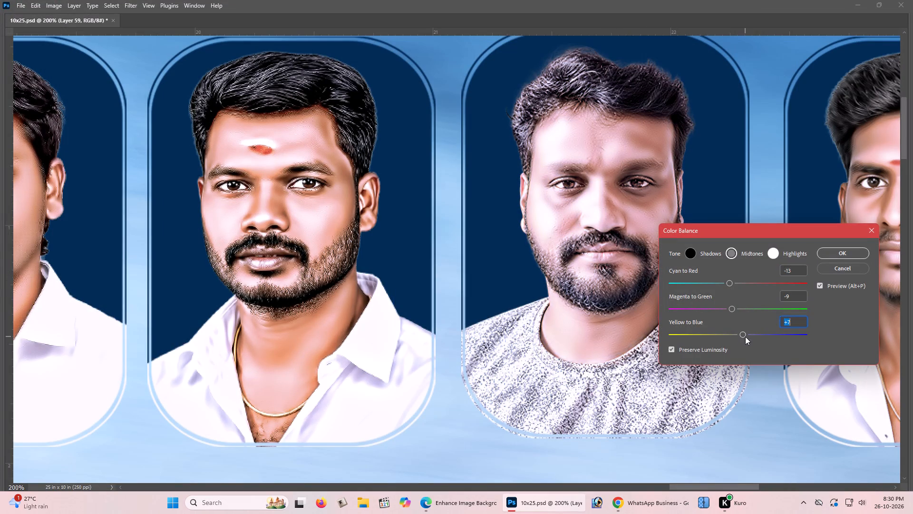
key("Return")
Save the poster with the colour-corrected portrait.
key("ctrl+minus")
key("ctrl+0")
key("ctrl+s")
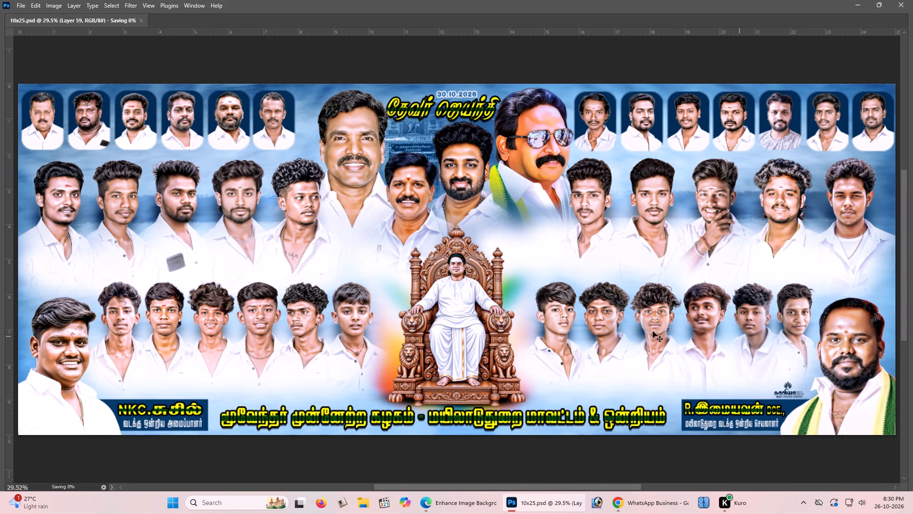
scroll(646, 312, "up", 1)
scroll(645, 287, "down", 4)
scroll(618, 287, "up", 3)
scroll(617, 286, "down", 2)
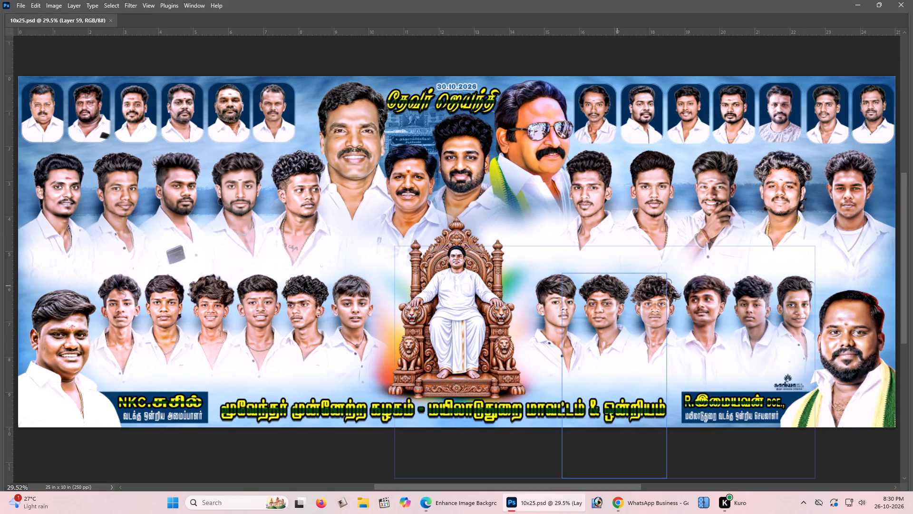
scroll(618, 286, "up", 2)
Save a JPEG copy of the poster as 10x25 copy.jpg in the october/26 folder at Maximum quality 12.
key("ctrl+shift+s")
left_click(481, 438)
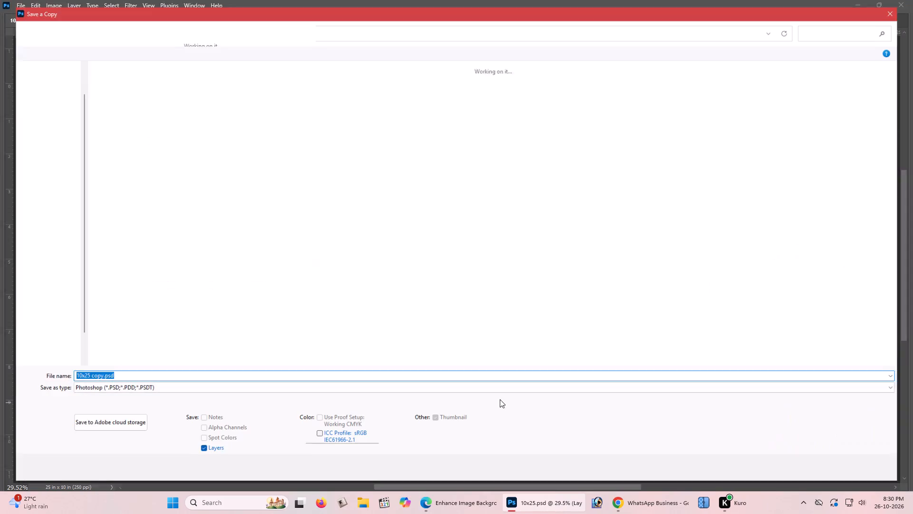
left_click(504, 393)
left_click(551, 269)
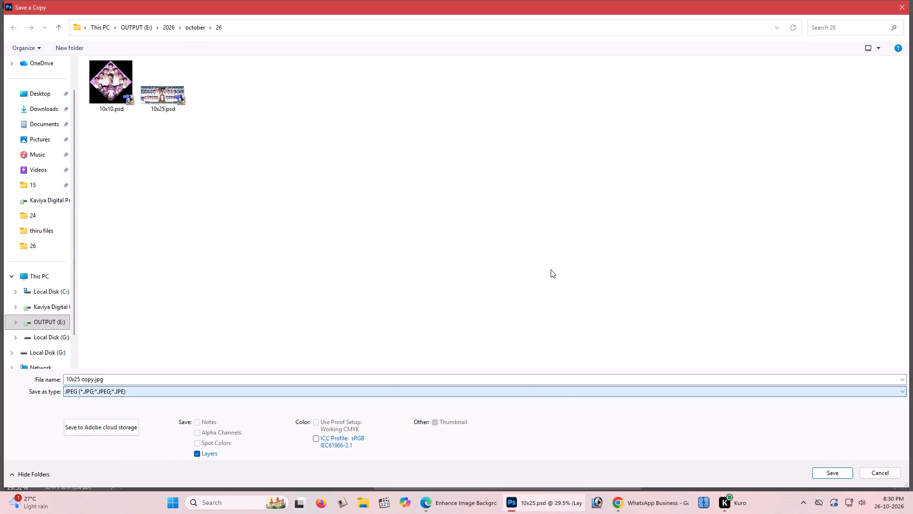
key("Return")
key("Left")
key("Return")
key("Return")
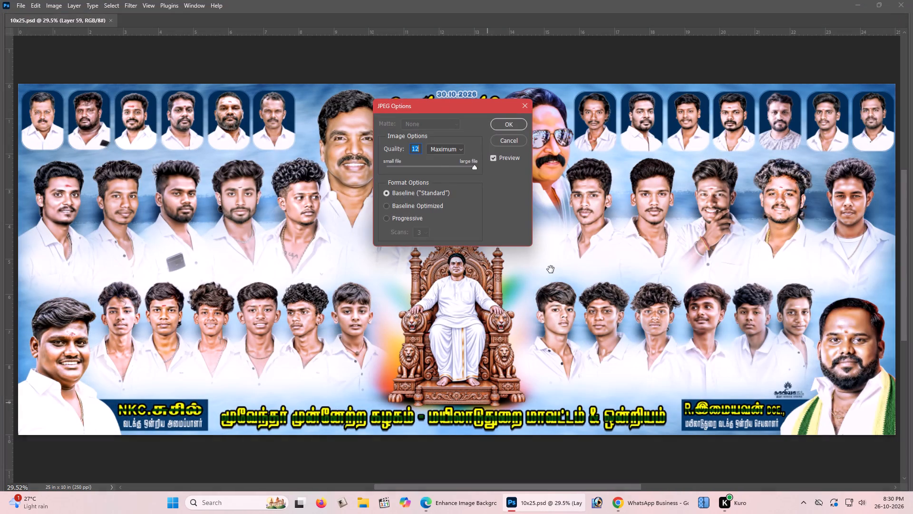
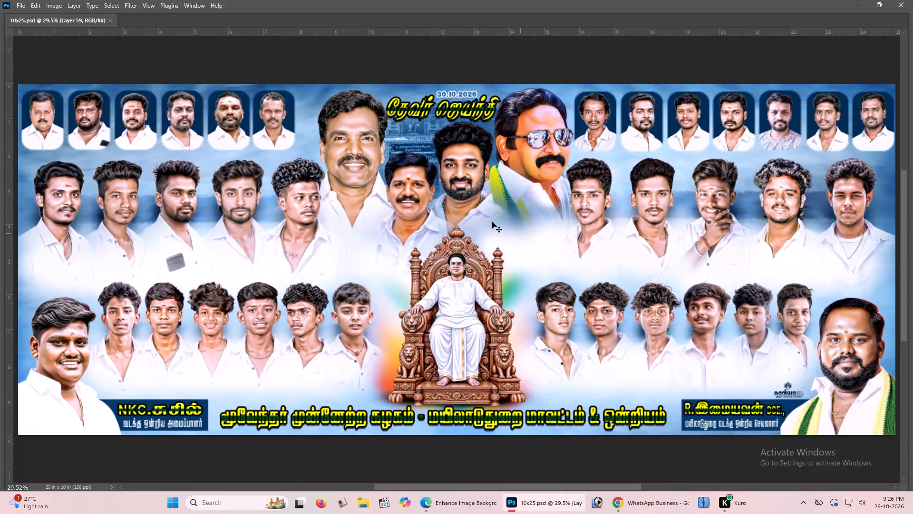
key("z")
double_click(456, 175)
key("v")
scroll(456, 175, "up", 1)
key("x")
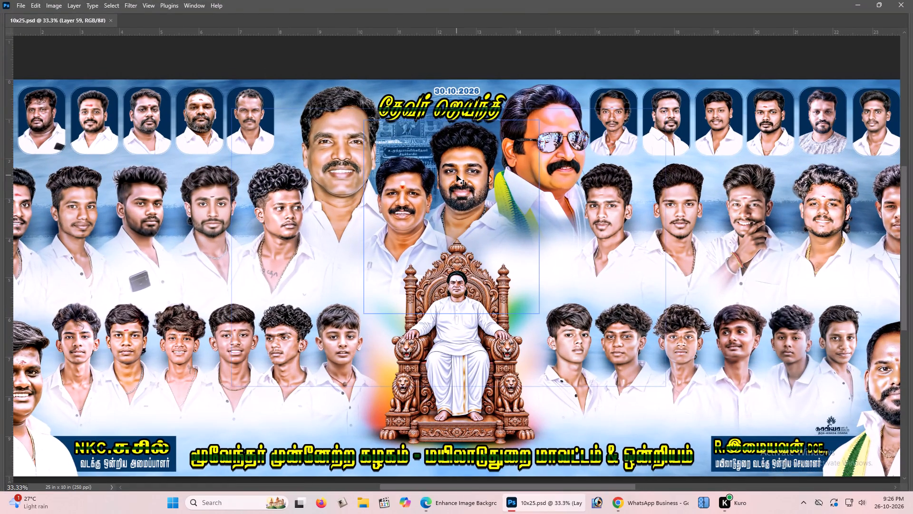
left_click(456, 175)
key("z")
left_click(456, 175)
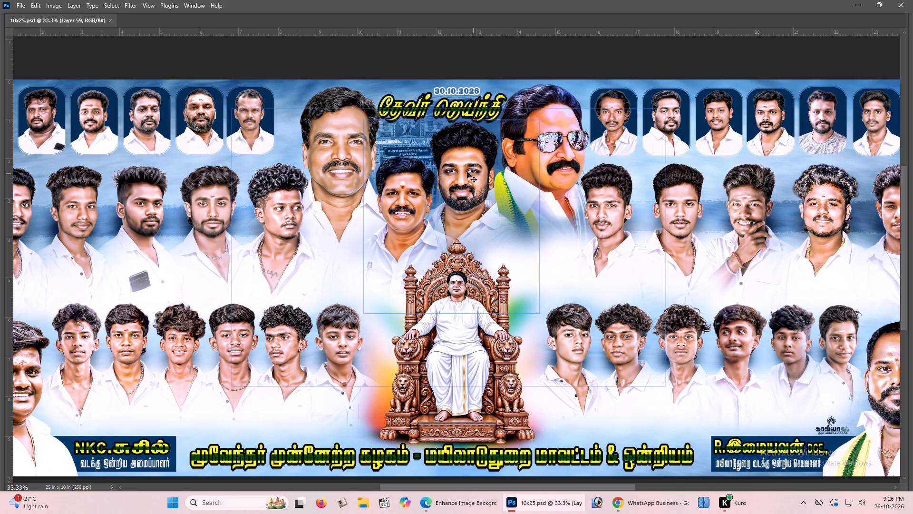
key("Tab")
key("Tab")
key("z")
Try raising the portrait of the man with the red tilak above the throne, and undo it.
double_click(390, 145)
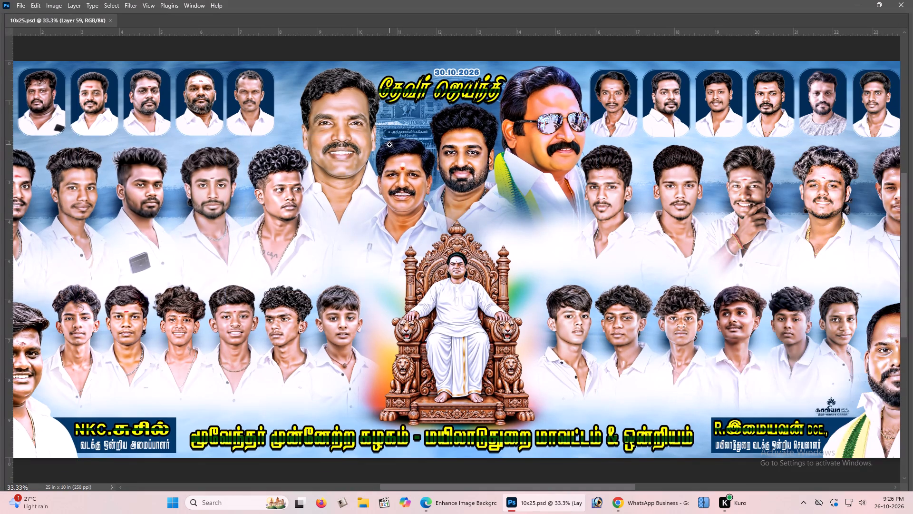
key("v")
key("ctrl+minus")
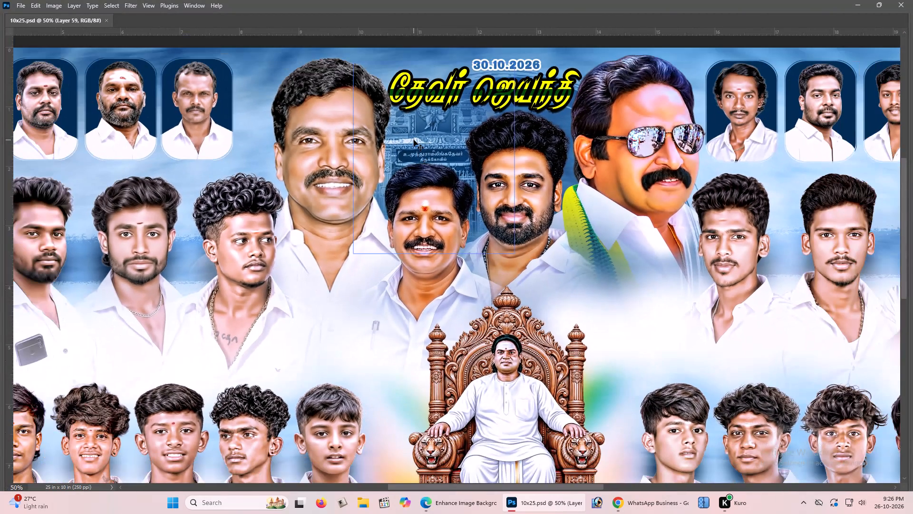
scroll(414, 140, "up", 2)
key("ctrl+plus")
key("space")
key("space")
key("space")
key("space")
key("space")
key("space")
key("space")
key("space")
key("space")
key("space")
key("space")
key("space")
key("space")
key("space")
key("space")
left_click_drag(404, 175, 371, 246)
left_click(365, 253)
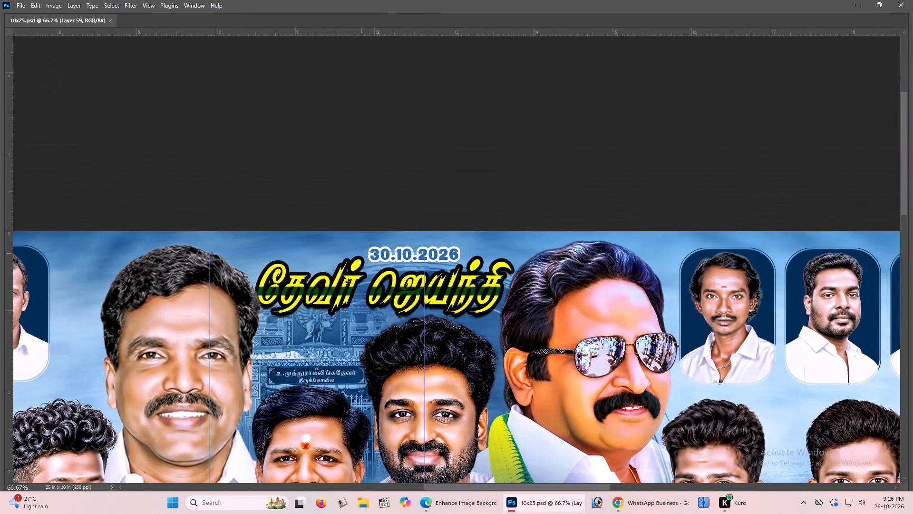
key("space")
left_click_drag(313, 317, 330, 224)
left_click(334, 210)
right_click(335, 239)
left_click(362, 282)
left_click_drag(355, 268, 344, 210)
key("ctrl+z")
Lower the large portrait left of the title and shrink it to about the size of the neighbouring man with the tilak.
right_click(214, 181)
left_click(255, 217)
left_click_drag(243, 194, 247, 253)
key("ctrl+t")
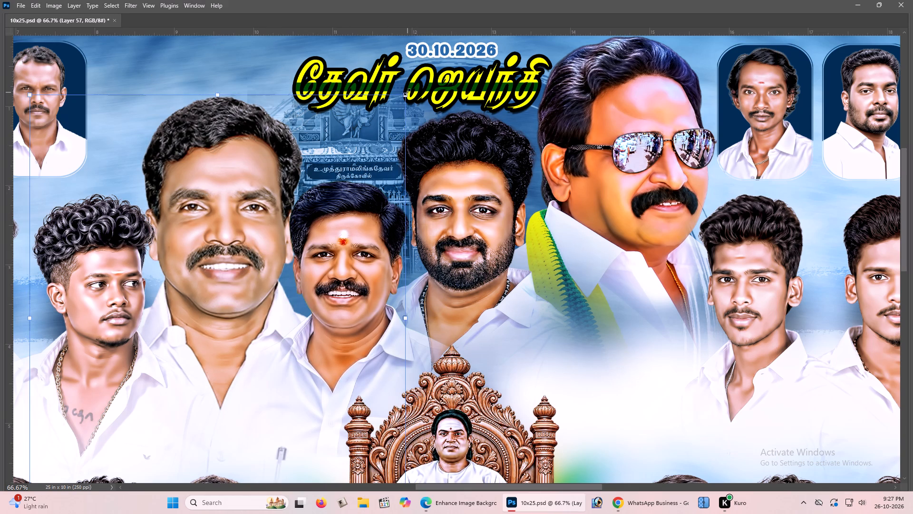
left_click_drag(407, 92, 364, 173, "alt")
key("Return")
left_click_drag(211, 242, 211, 251)
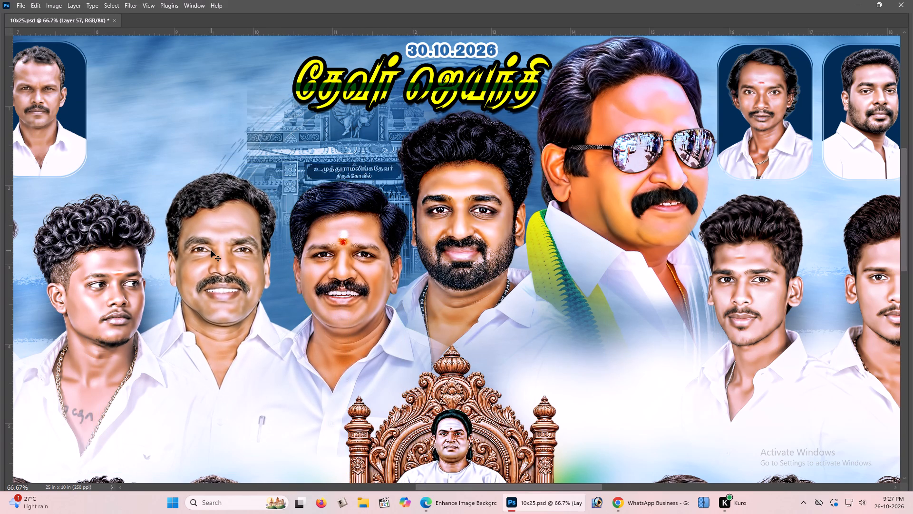
key("ctrl+t")
left_click(350, 169)
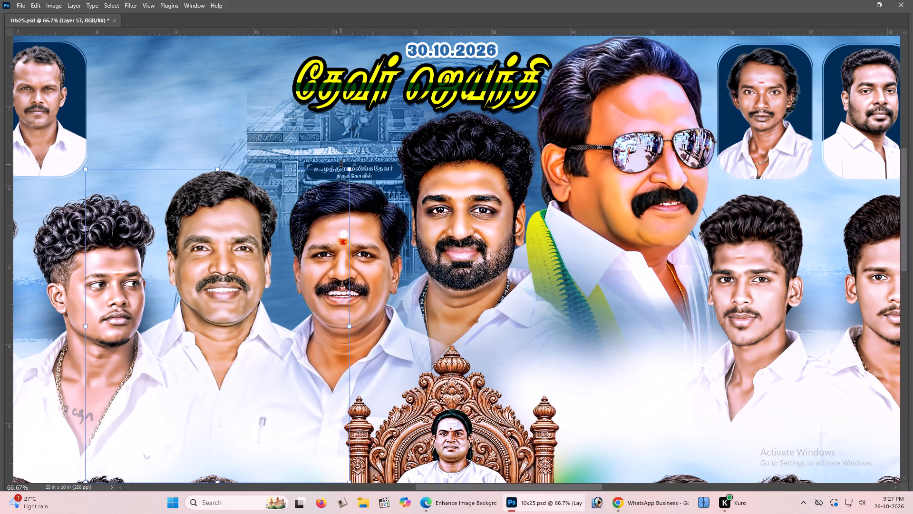
key("Return")
left_click_drag(324, 213, 323, 221)
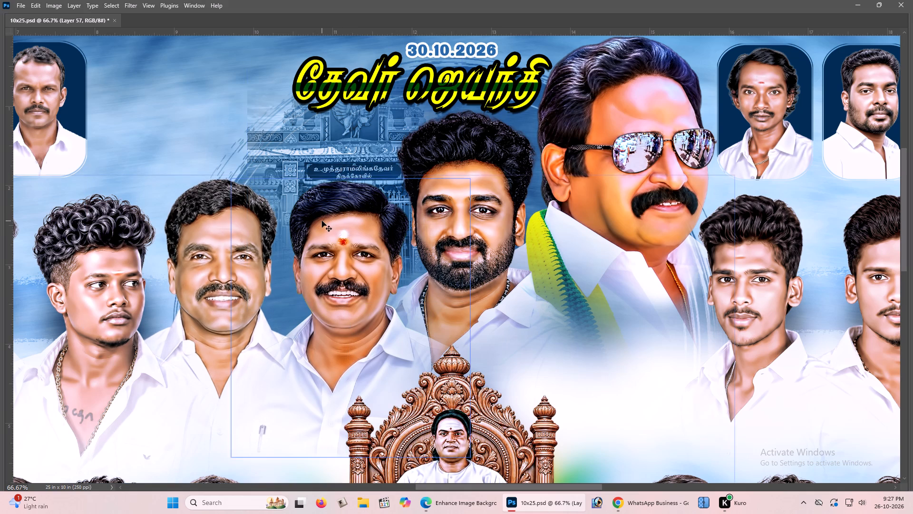
Select the tilak man's portrait together with the shrunken one and move both right, towards the man in sunglasses.
right_click(322, 221, "shift")
left_click(346, 261, "shift")
left_click_drag(351, 258, 490, 249)
Move the bearded man's portrait to the left of the title and enlarge it to match the man in sunglasses.
right_click_drag(463, 176, 454, 169)
right_click(447, 152)
left_click(472, 190)
left_click_drag(469, 176, 257, 174)
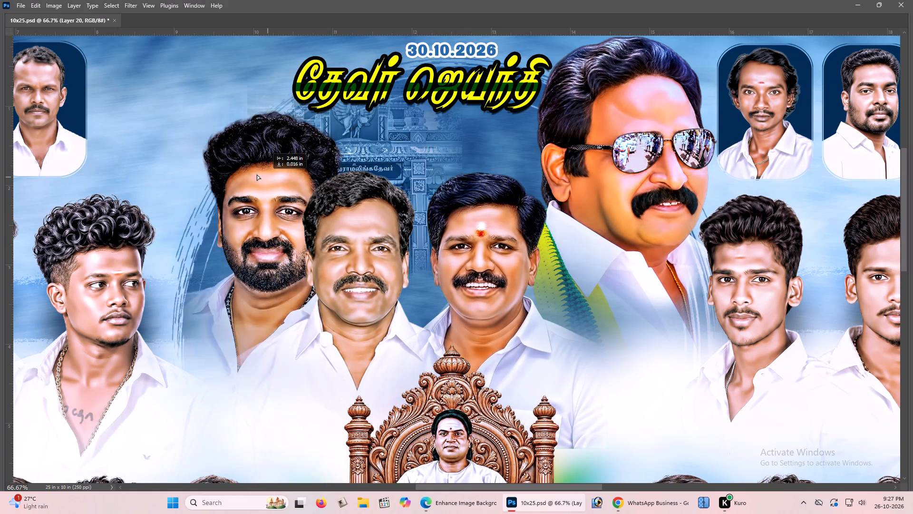
left_click_drag(257, 174, 229, 155)
key("ctrl+t")
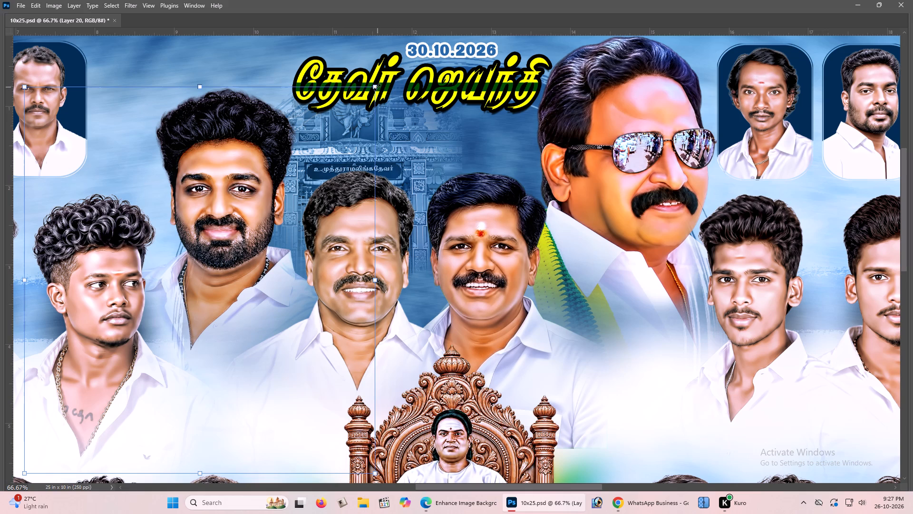
left_click_drag(377, 87, 479, 42, "alt")
left_click_drag(349, 91, 332, 112)
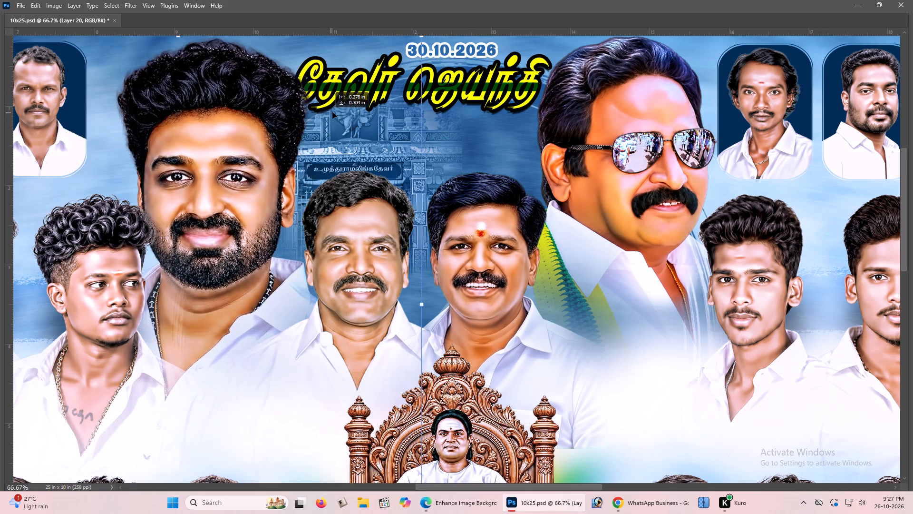
left_click_drag(332, 112, 337, 110)
key("Return")
Nudge the tilak man's portrait slightly left, closer to the moustached man beside him.
key("ctrl+minus")
key("Tab")
key("Tab")
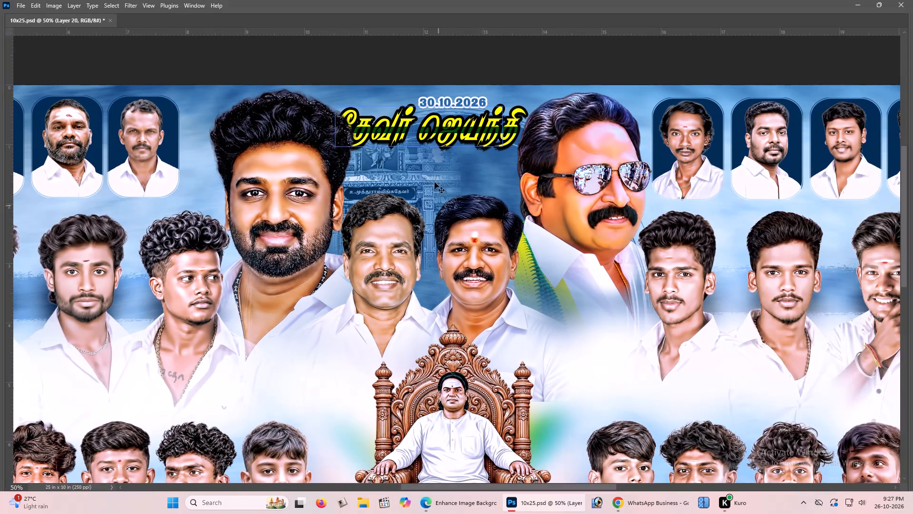
scroll(482, 169, "down", 3)
key("ctrl+plus")
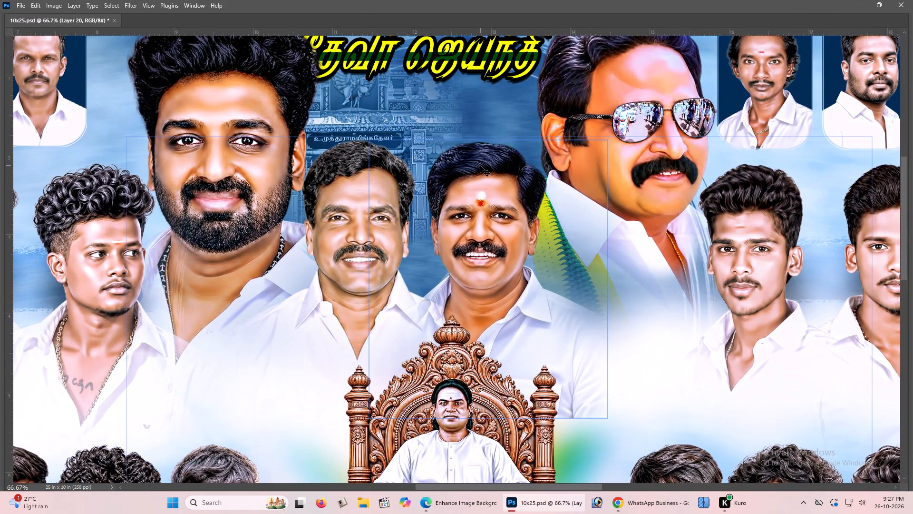
key("v")
right_click_drag(490, 209, 492, 215)
left_click(516, 249)
left_click_drag(505, 239, 517, 246)
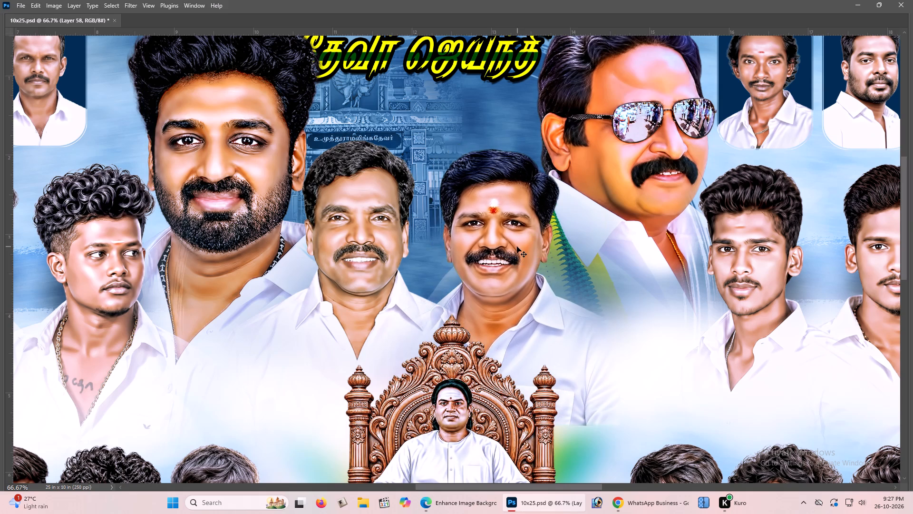
key("ctrl+z")
right_click(359, 207, "shift")
left_click(362, 198)
left_click_drag(408, 197, 399, 199, "shift")
Select both middle portraits, shift them slightly right, scale them down together and raise them above the throne.
right_click(346, 202, "shift")
left_click(375, 242, "shift")
left_click_drag(376, 238, 393, 239)
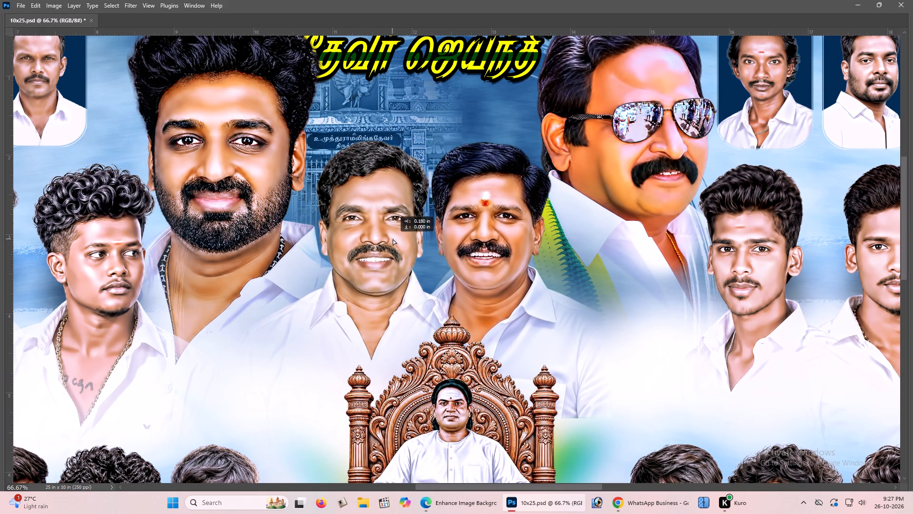
left_click_drag(393, 239, 389, 239)
key("ctrl+t")
left_click_drag(609, 135, 590, 155, "alt")
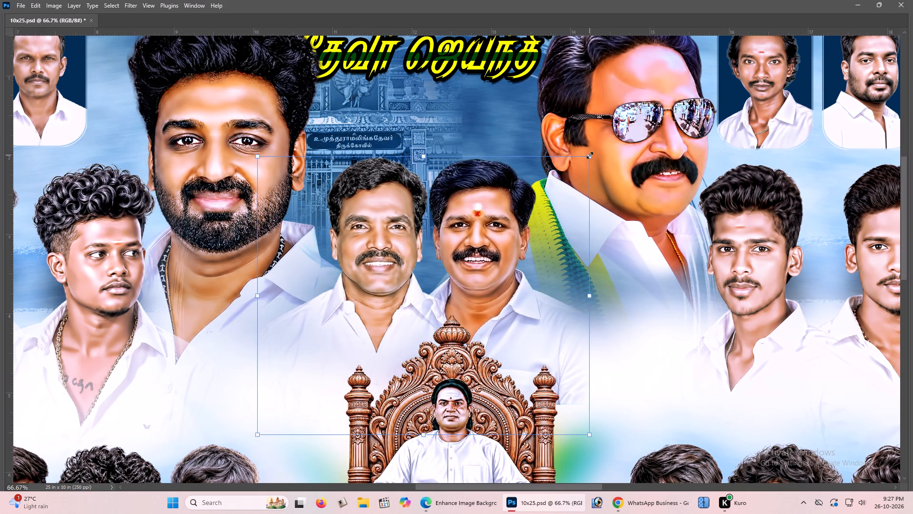
key("Return")
left_click_drag(454, 220, 450, 203)
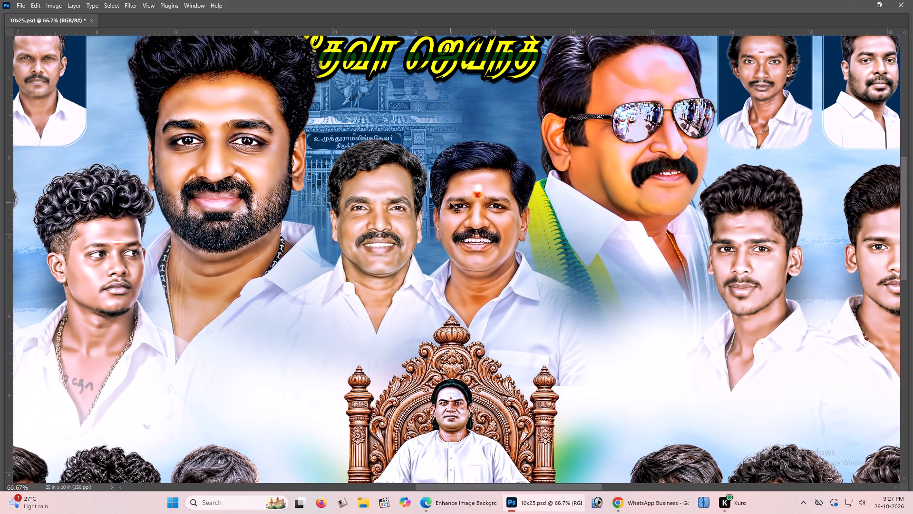
Move the large bearded man's portrait about 0.2 in to the right, closer to the two middle portraits.
key("space")
key("space")
left_click_drag(400, 193, 405, 226)
left_click(405, 226)
right_click(276, 199)
left_click(297, 242)
right_click(277, 228)
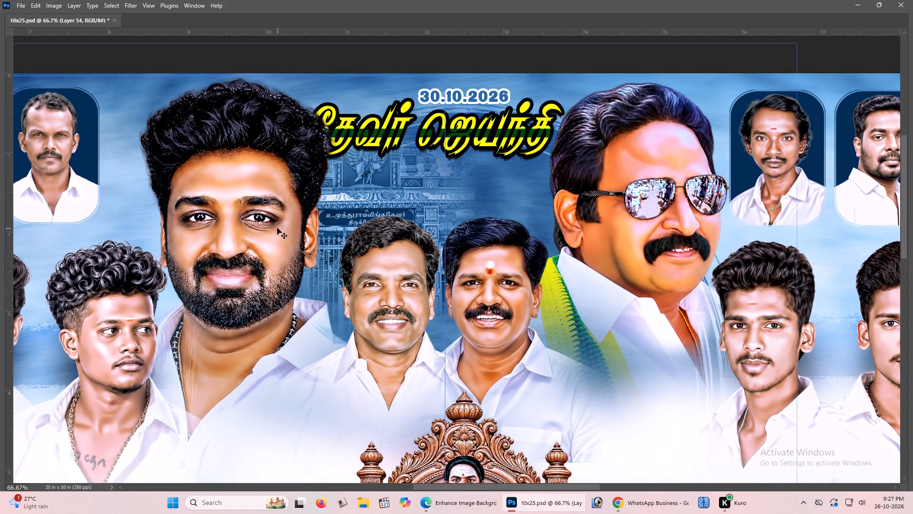
left_click(310, 265)
left_click_drag(299, 257, 311, 254)
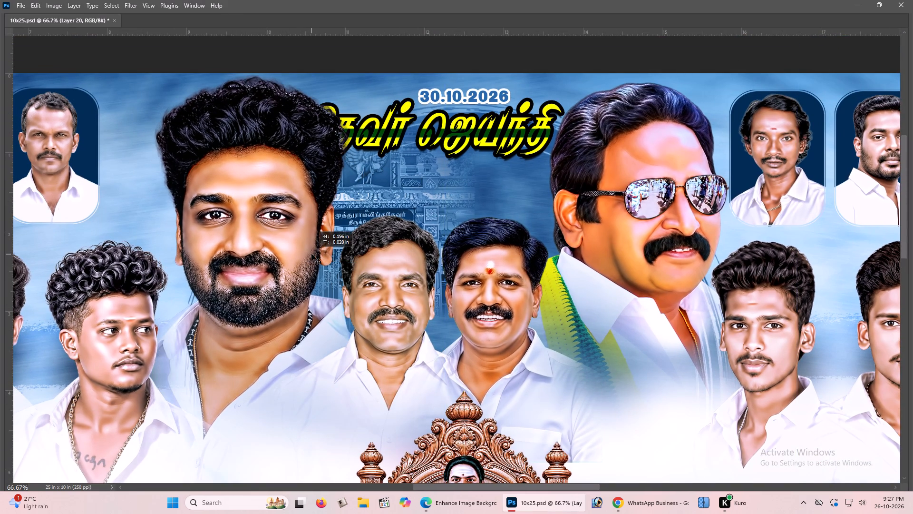
Lower the large bearded man's portrait slightly so his hair sits clear of the poster's top edge.
key("ctrl+minus")
key("ctrl+minus")
key("ctrl+minus")
key("0")
key("ctrl+0")
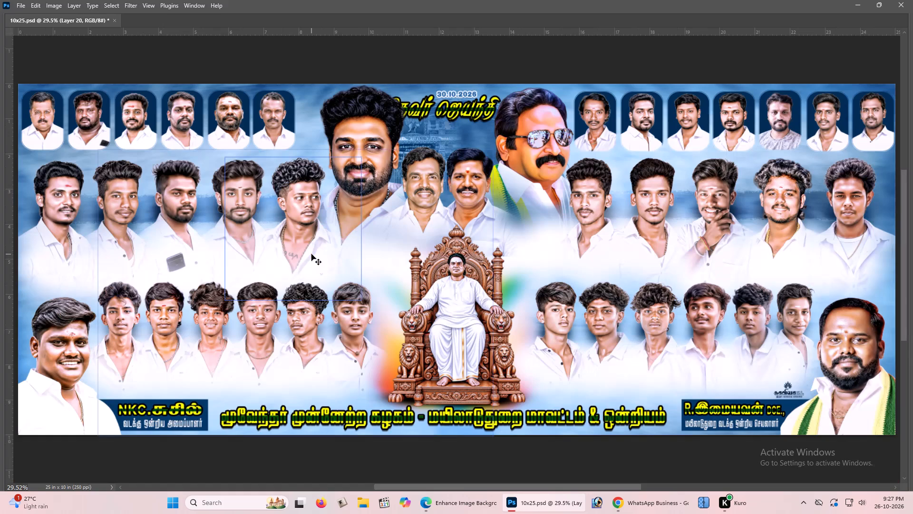
left_click_drag(376, 131, 376, 137)
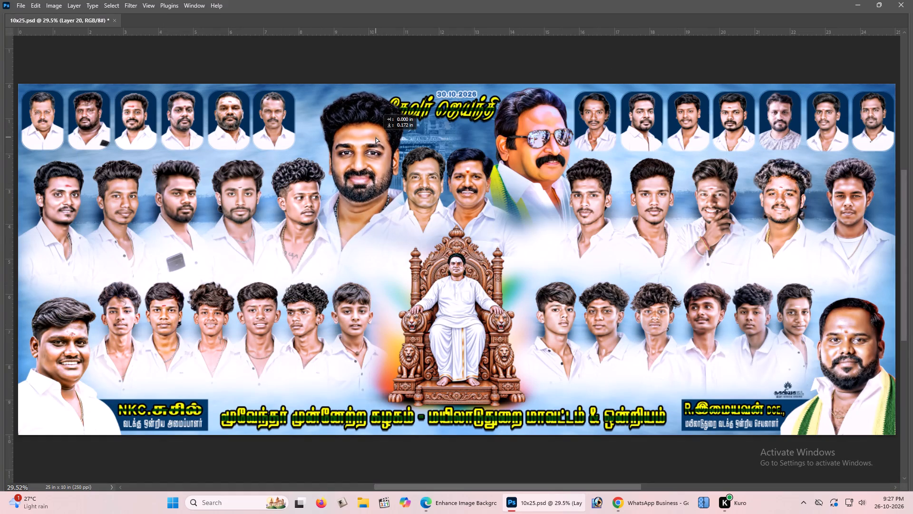
left_click_drag(376, 137, 374, 137)
Enlarge the bearded man's portrait slightly with Free Transform.
key("z")
double_click(374, 132)
key("v")
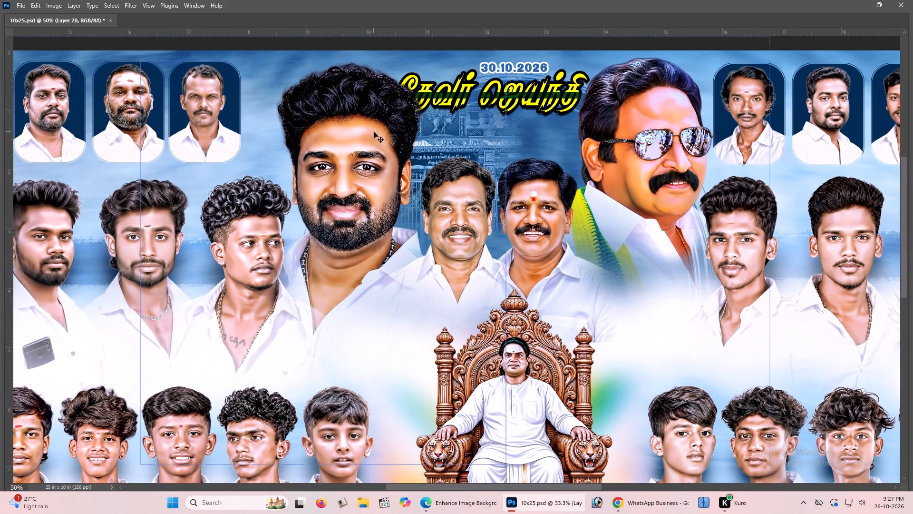
key("space")
left_click_drag(374, 129, 373, 141)
left_click(373, 141)
key("ctrl+t")
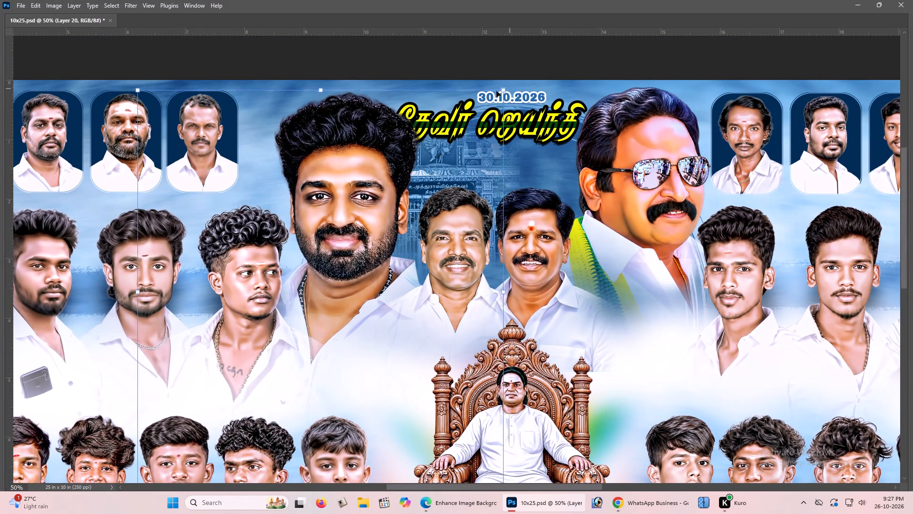
left_click_drag(505, 90, 512, 85, "alt")
key("Return")
Select all five young men's portraits in the left half's second row and move them straight down about 0.39 in.
key("space")
key("space")
key("space")
key("space")
key("space")
key("space")
key("space")
key("space")
key("space")
key("space")
key("space")
key("space")
key("space")
key("space")
key("space")
key("space")
key("space")
key("space")
key("space")
key("space")
left_click_drag(399, 132, 448, 124)
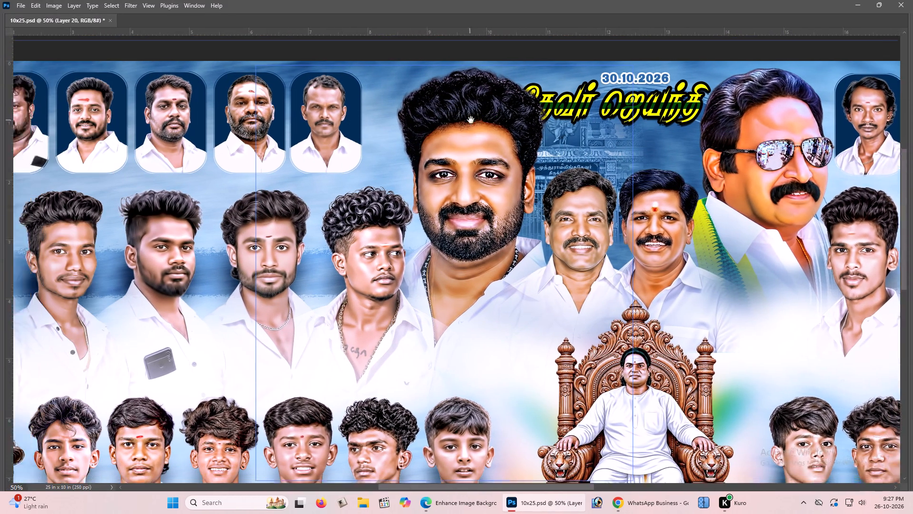
left_click_drag(472, 119, 517, 90)
left_click(522, 89)
right_click(549, 144)
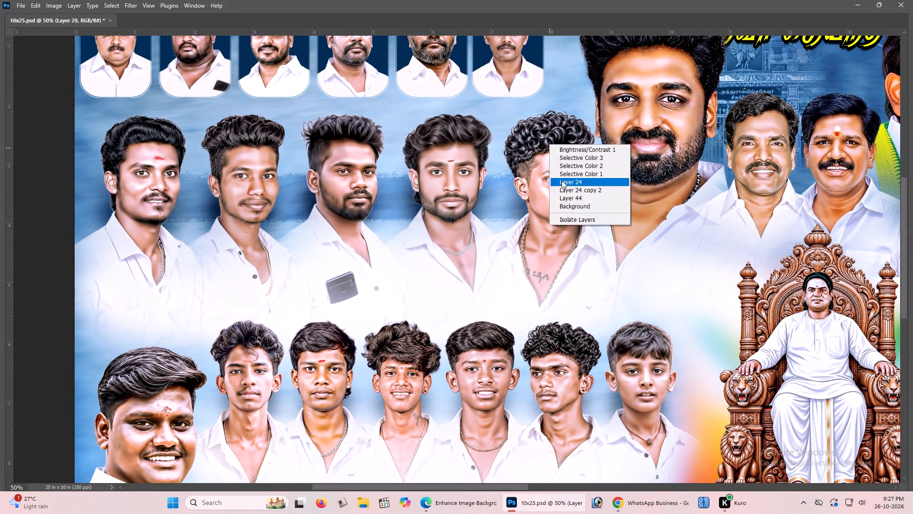
left_click(562, 180)
left_click_drag(556, 169, 562, 182)
key("ctrl+z")
right_click(460, 164, "shift")
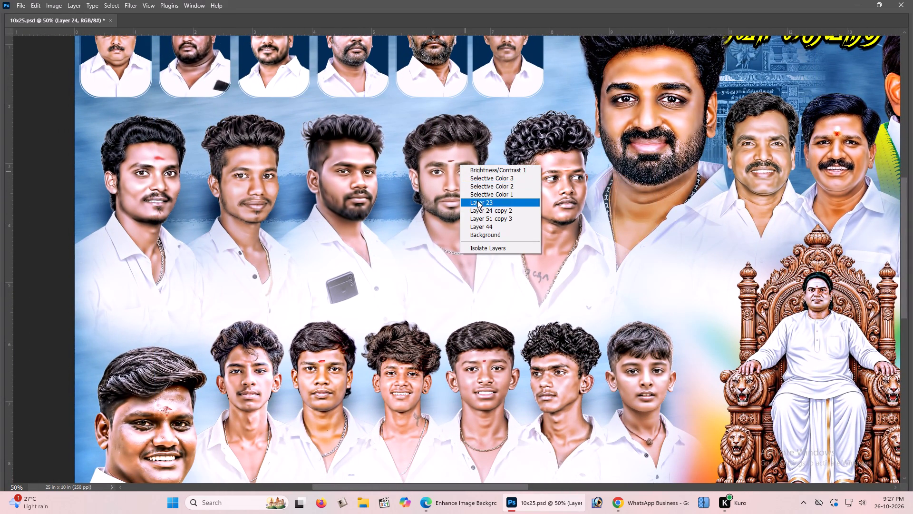
left_click(477, 200, "shift")
right_click(340, 161, "shift")
left_click(356, 203, "shift")
right_click(238, 170, "shift")
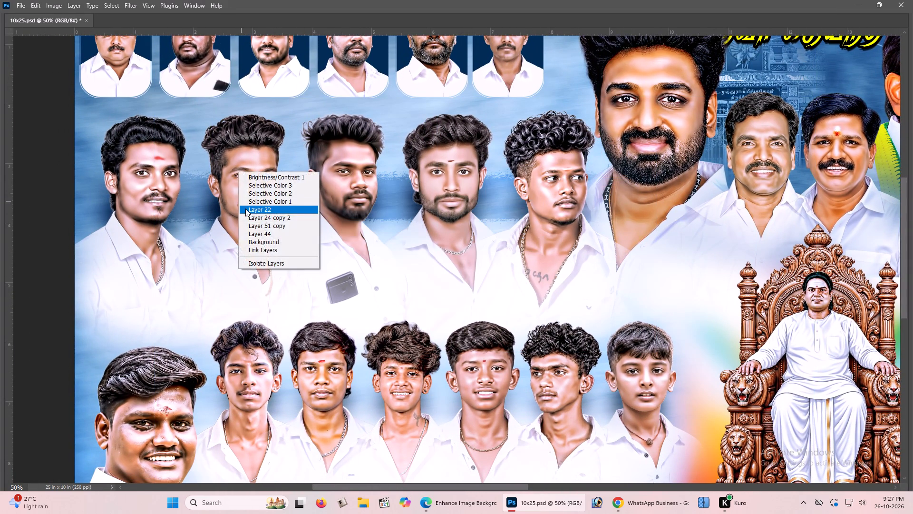
left_click(245, 208, "shift")
right_click(132, 180, "shift")
left_click(158, 215, "shift")
left_click_drag(336, 168, 337, 192, "shift")
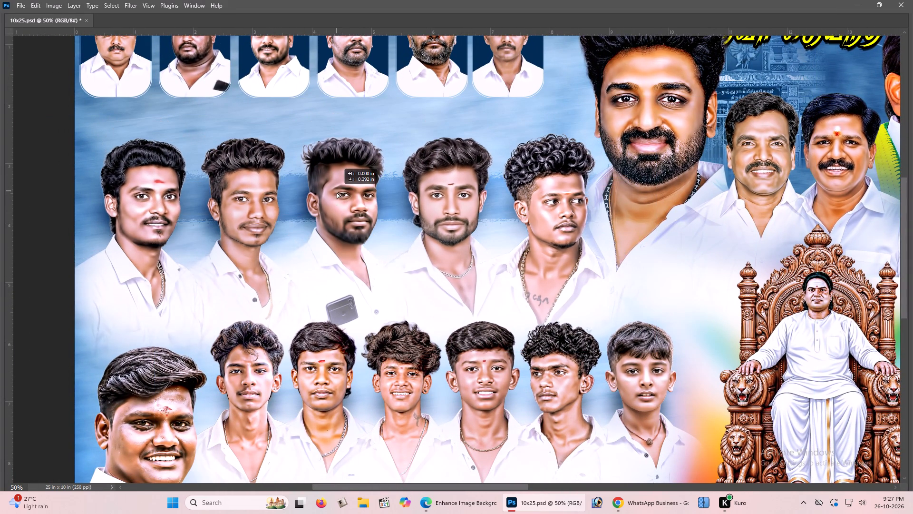
Settle the five selected second-row portraits in the left half about 0.39 in straight below their starting position.
left_click_drag(337, 192, 336, 190, "shift")
Delete the sixth man's portrait and its dark blue rounded frame from the left half's top row.
key("space")
key("space")
key("space")
key("space")
key("space")
key("space")
key("space")
key("space")
key("space")
key("space")
key("space")
key("space")
key("space")
key("space")
key("space")
key("space")
key("space")
key("space")
key("space")
key("space")
left_click_drag(389, 148, 368, 187)
left_click_drag(367, 188, 349, 188)
left_click_drag(349, 188, 428, 187)
left_click_drag(471, 187, 434, 182)
left_click(429, 182)
right_click(484, 160)
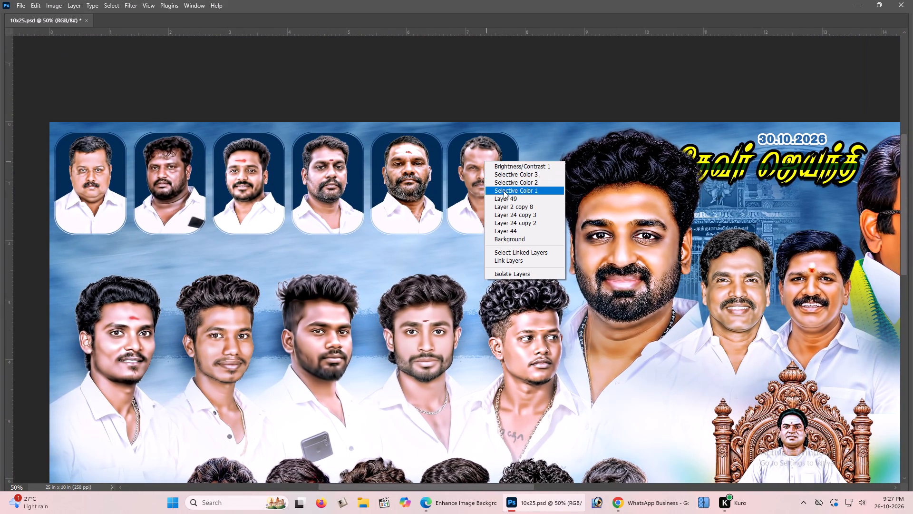
left_click(504, 192)
right_click(479, 169)
left_click(502, 206)
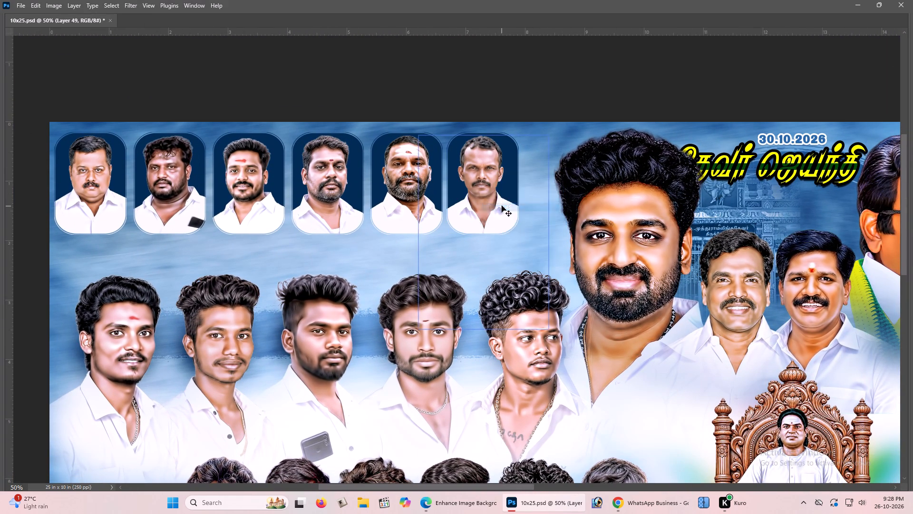
key("BackSpace")
right_click(478, 178)
left_click(503, 213)
key("BackSpace")
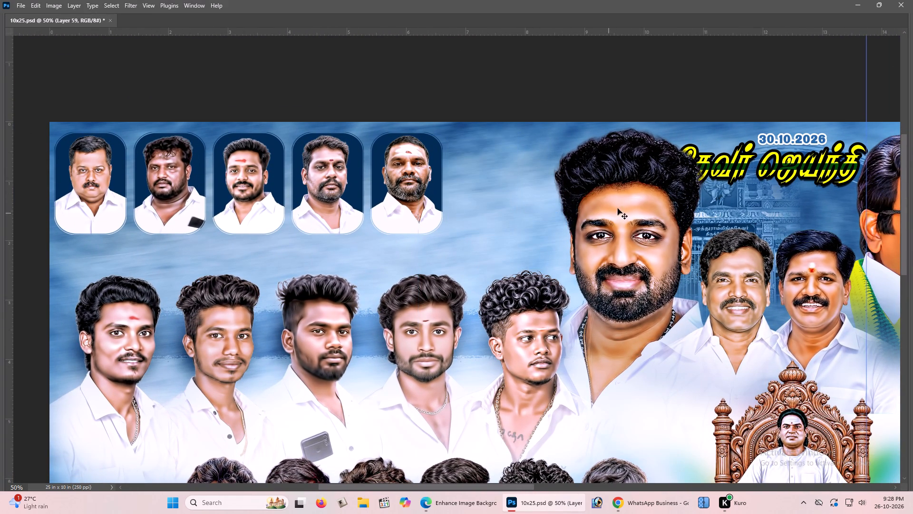
Delete the first man's portrait beside the sunglasses-wearing leader, and its blue frame, from the right half's top row.
key("space")
key("space")
key("space")
key("space")
key("space")
key("space")
key("space")
key("space")
key("space")
key("space")
key("space")
key("space")
key("space")
key("space")
key("space")
key("space")
key("space")
key("space")
key("space")
key("space")
left_click_drag(620, 198, 415, 174)
left_click(394, 177)
left_click_drag(393, 178, 400, 195)
left_click(400, 195)
right_click(336, 141)
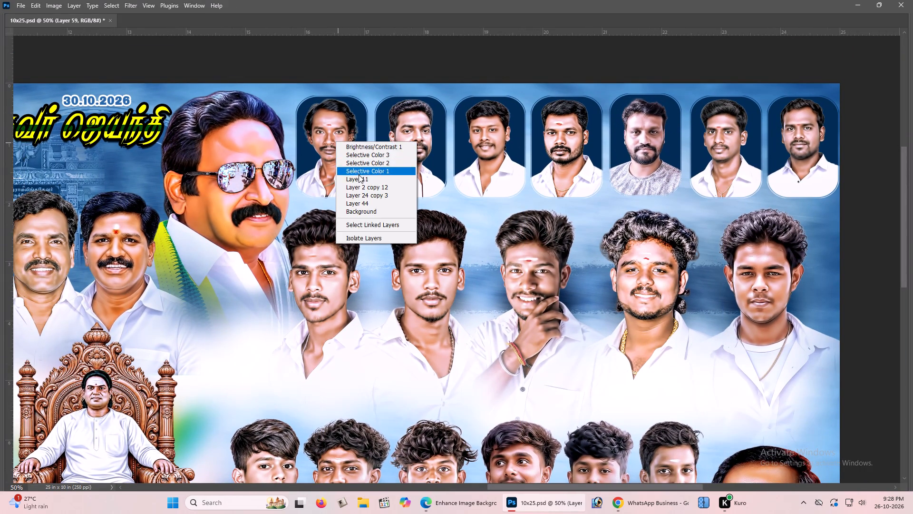
left_click(359, 177)
key("BackSpace")
right_click(327, 128)
left_click(346, 172)
right_click(332, 139)
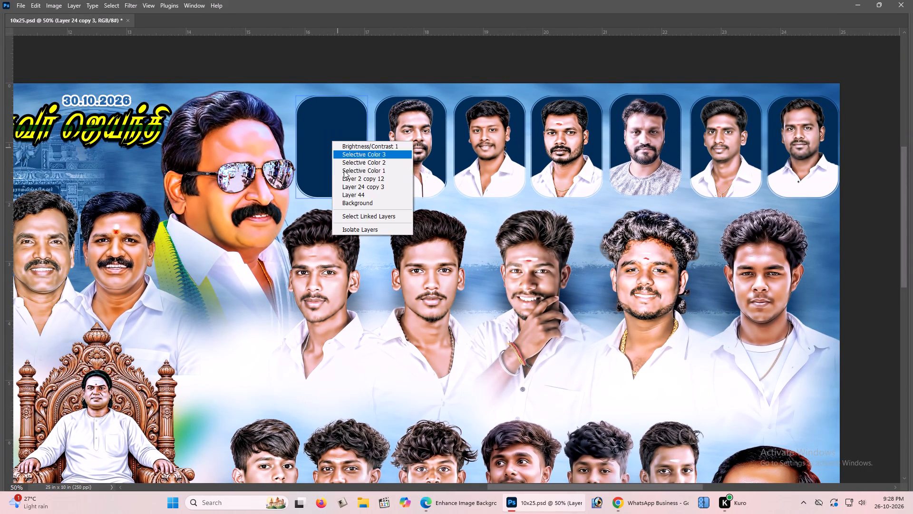
left_click(347, 175)
key("BackSpace")
Shift the first young man's portrait in the right half's second row slightly to the right, away from the leader in sunglasses.
right_click_drag(336, 228, 342, 228)
left_click(368, 265)
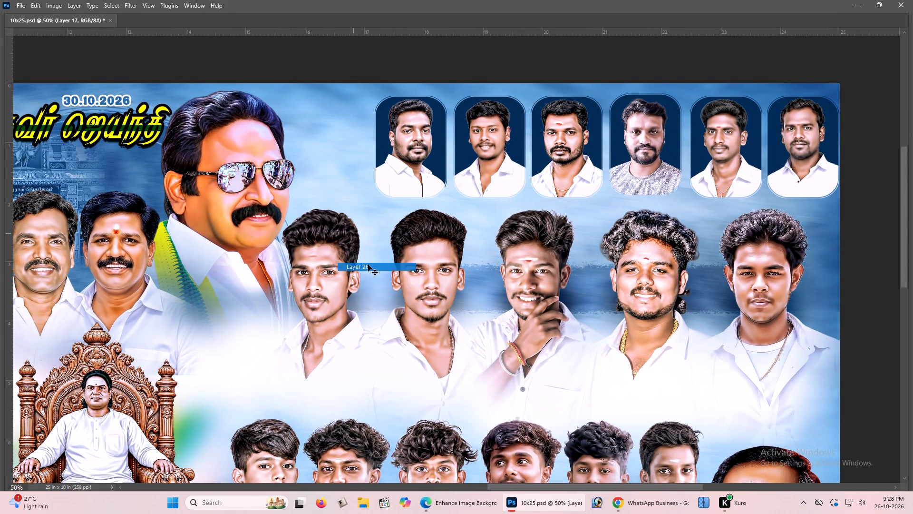
left_click_drag(352, 256, 359, 256, "shift")
left_click_drag(365, 254, 369, 255, "shift")
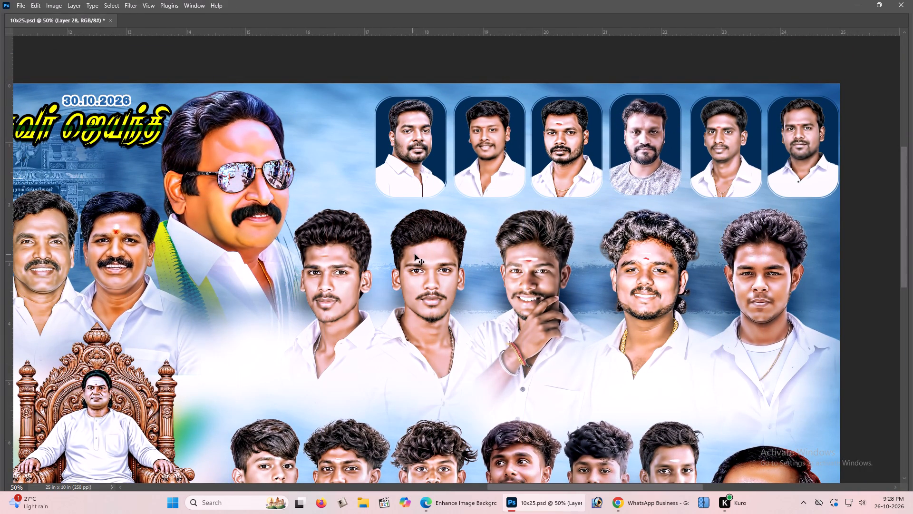
Select all five young men's portraits in the right half's second row and move them slightly straight down.
right_click(415, 254, "shift")
left_click(436, 293, "shift")
left_click(418, 276, "shift")
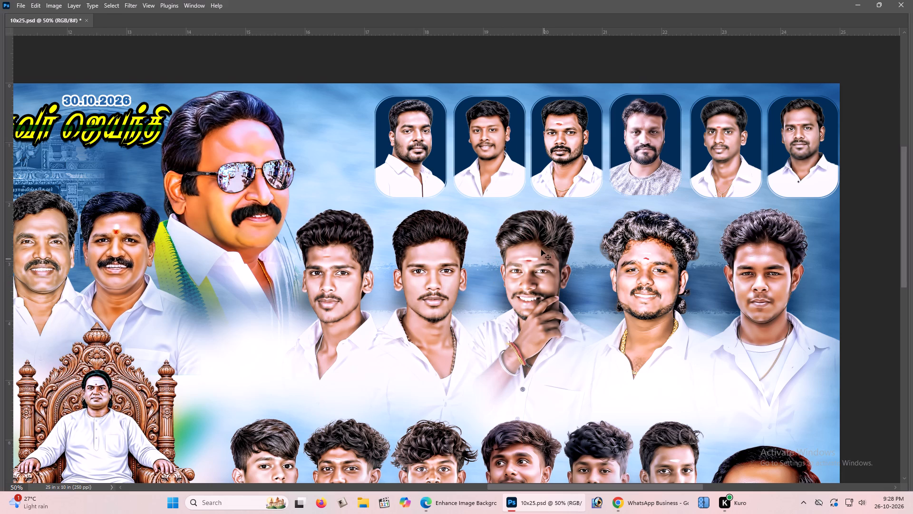
right_click(541, 249, "shift")
left_click(556, 287, "shift")
right_click(634, 271, "shift")
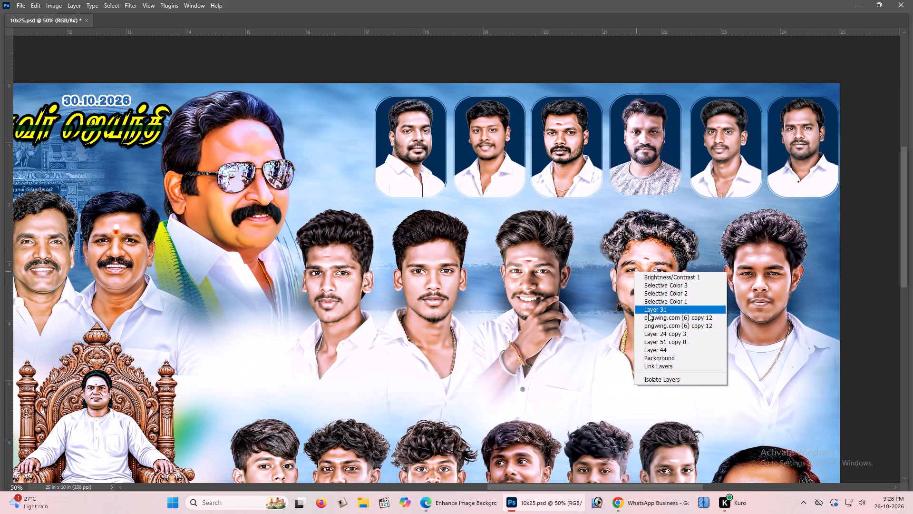
left_click(648, 313, "shift")
right_click_drag(748, 263, 754, 264, "shift")
left_click(766, 300, "shift")
scroll(758, 290, "down", 5)
left_click_drag(684, 262, 687, 292, "shift")
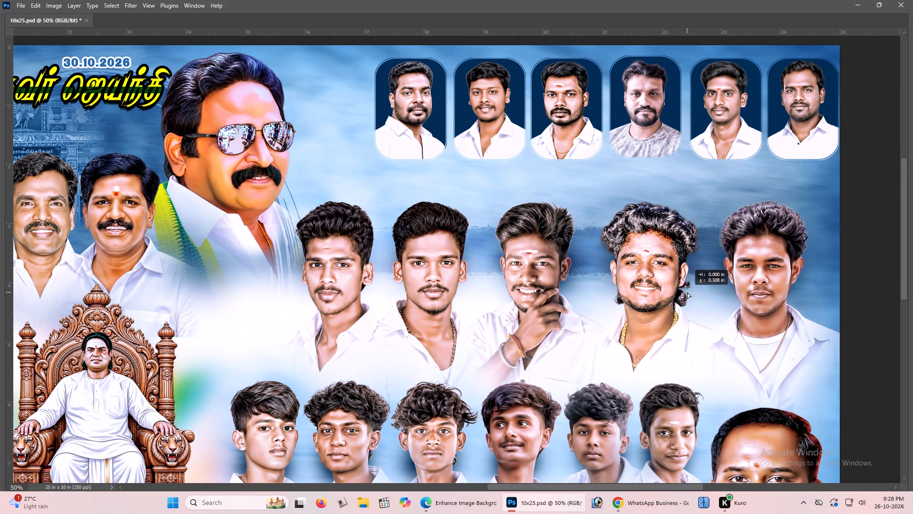
left_click_drag(687, 292, 687, 271, "shift")
Lower the portrait of the large leader in sunglasses slightly from the poster's top edge.
key("space")
key("space")
key("space")
key("space")
key("space")
key("space")
key("space")
key("space")
key("space")
key("space")
key("space")
key("space")
key("space")
key("space")
key("space")
key("space")
key("space")
key("space")
key("space")
key("space")
left_click_drag(621, 268, 663, 268)
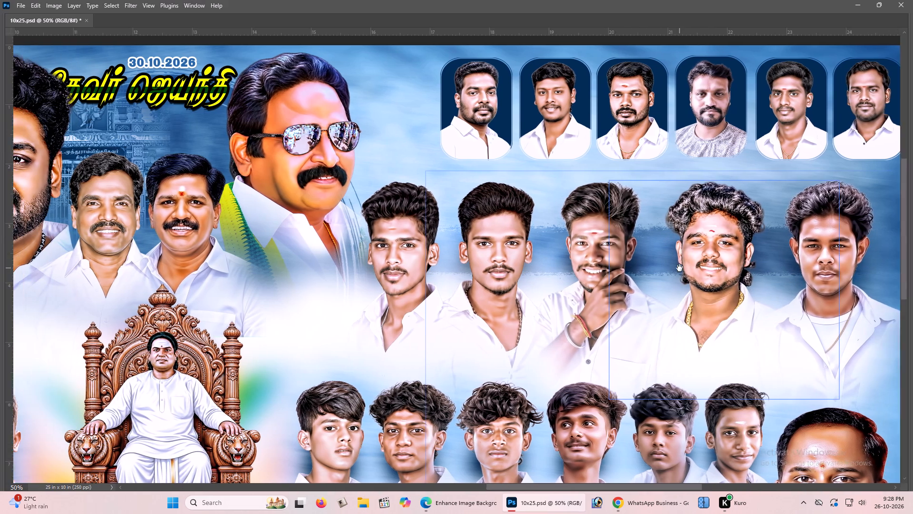
left_click_drag(574, 231, 660, 262)
left_click_drag(661, 262, 652, 237)
left_click(652, 234)
right_click(579, 135)
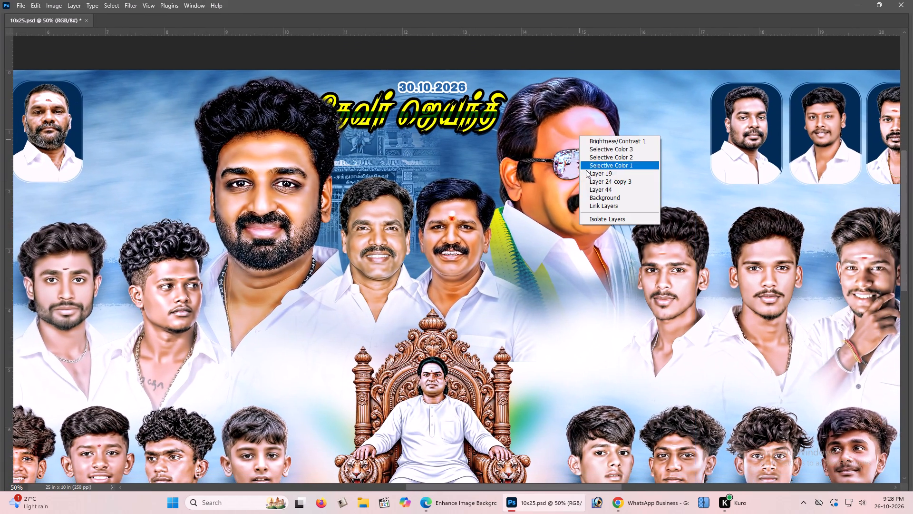
left_click(598, 175)
left_click_drag(591, 173, 591, 185)
Enlarge the sunglasses-wearing leader's portrait slightly with Free Transform and shift it down about 0.18 in.
key("ctrl+t")
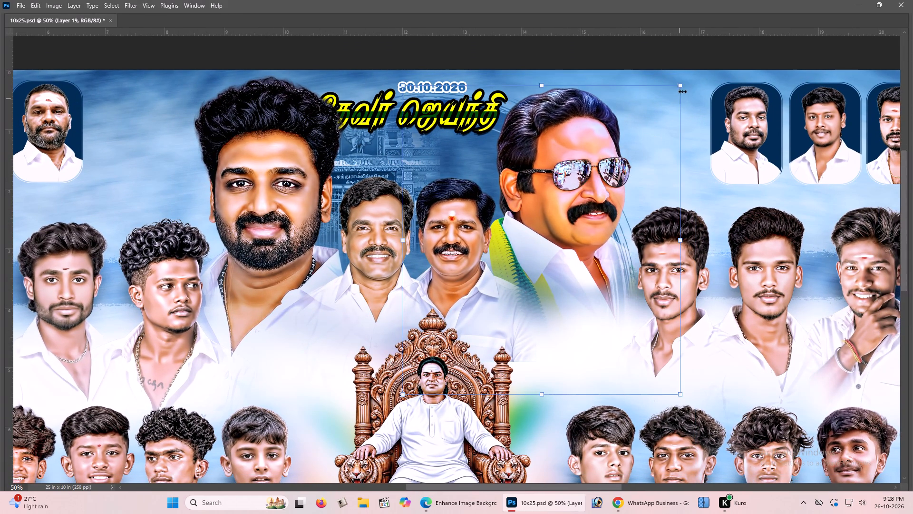
left_click_drag(680, 85, 705, 74, "alt")
left_click_drag(619, 135, 622, 147)
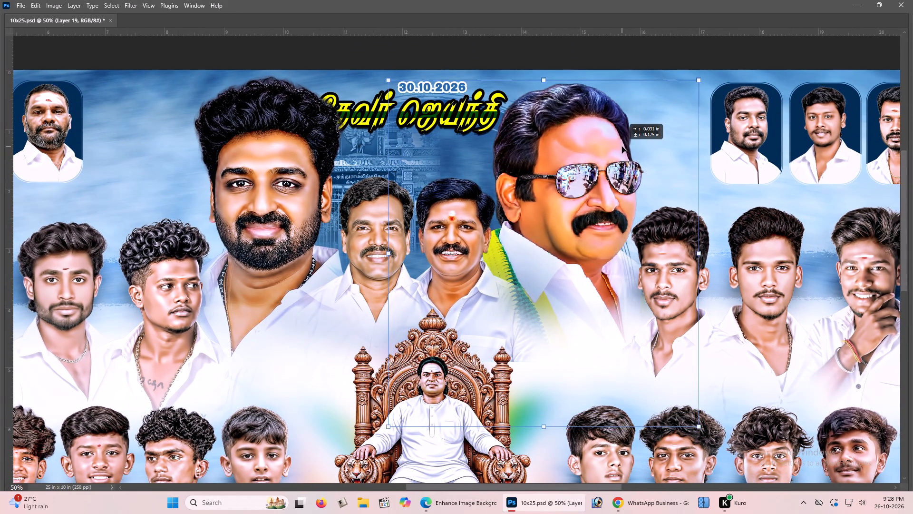
left_click_drag(622, 147, 622, 146)
key("Return")
Move the large bearded man's portrait slightly down and to the left.
key("space")
key("space")
key("space")
key("space")
key("space")
key("space")
key("space")
left_click_drag(570, 155, 607, 153)
left_click(616, 152)
right_click(390, 160)
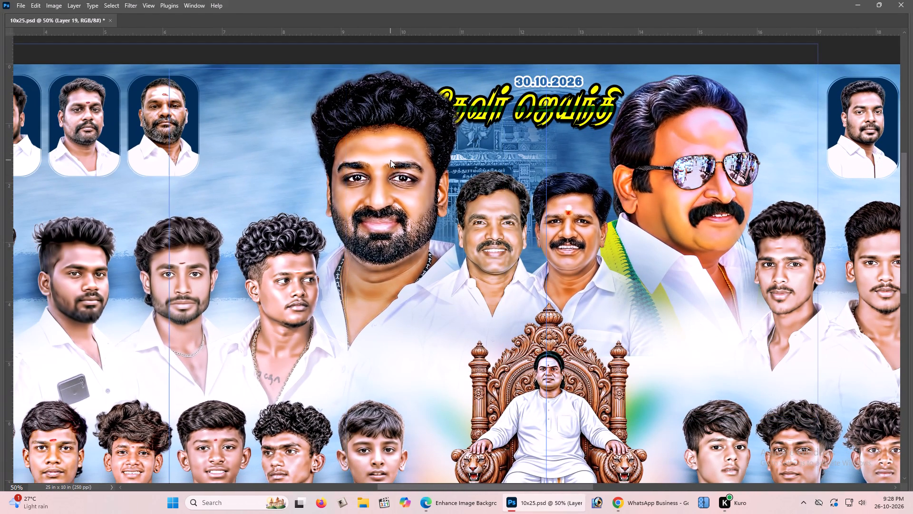
left_click(412, 200)
left_click_drag(410, 192, 408, 200)
Enlarge the large bearded man's portrait slightly with Free Transform and lower it a little from the poster's top edge.
key("ctrl+t")
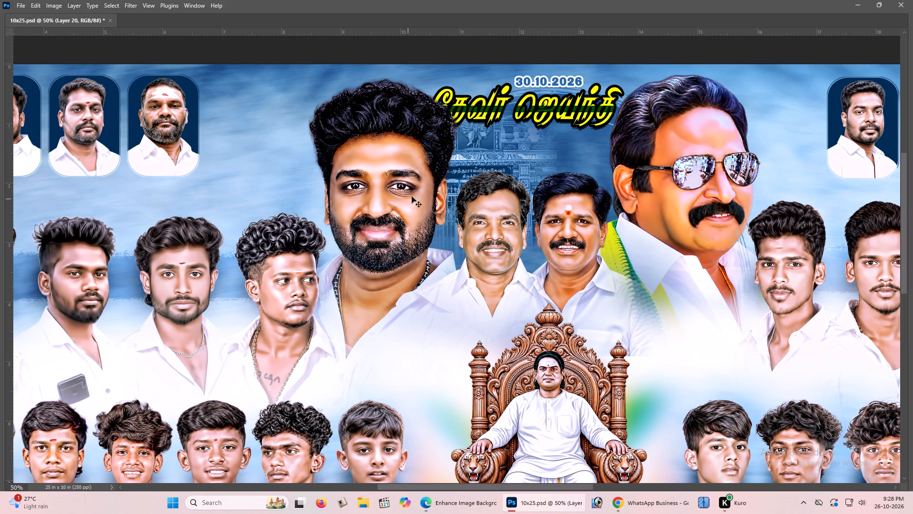
left_click_drag(545, 78, 558, 68, "alt")
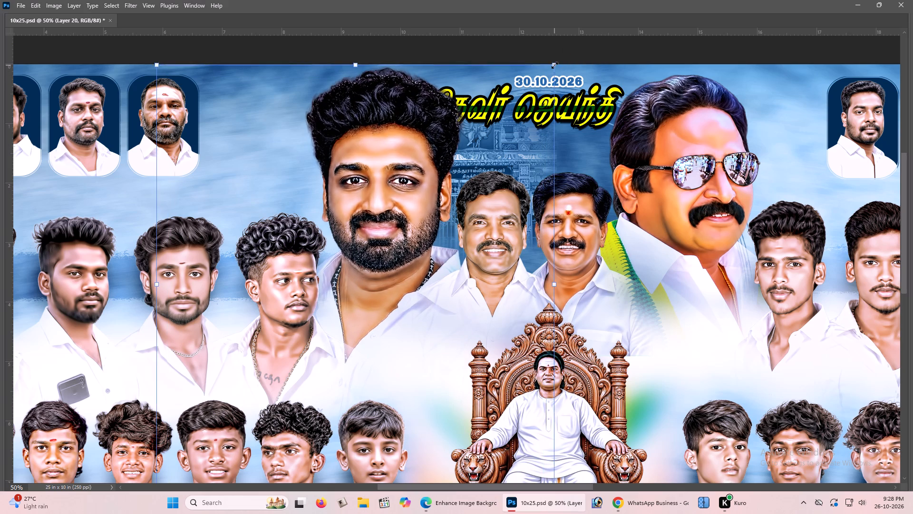
key("Return")
left_click_drag(448, 132, 448, 140)
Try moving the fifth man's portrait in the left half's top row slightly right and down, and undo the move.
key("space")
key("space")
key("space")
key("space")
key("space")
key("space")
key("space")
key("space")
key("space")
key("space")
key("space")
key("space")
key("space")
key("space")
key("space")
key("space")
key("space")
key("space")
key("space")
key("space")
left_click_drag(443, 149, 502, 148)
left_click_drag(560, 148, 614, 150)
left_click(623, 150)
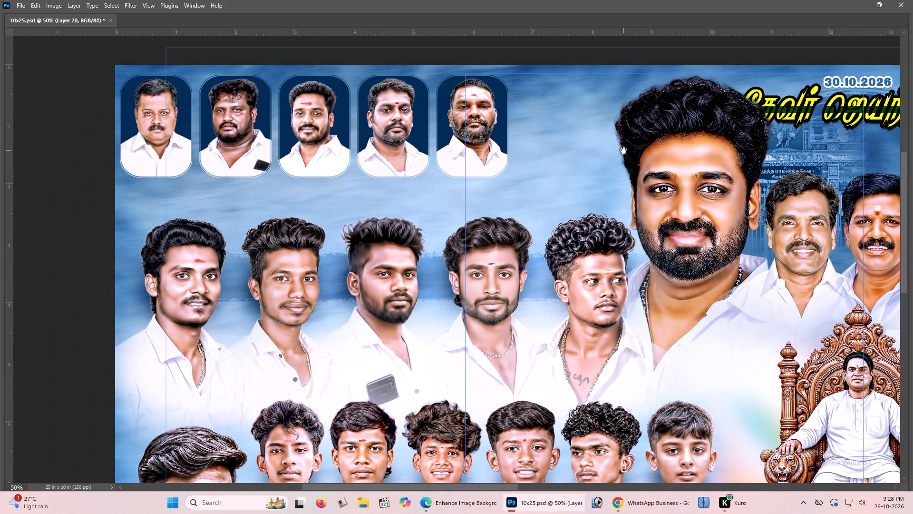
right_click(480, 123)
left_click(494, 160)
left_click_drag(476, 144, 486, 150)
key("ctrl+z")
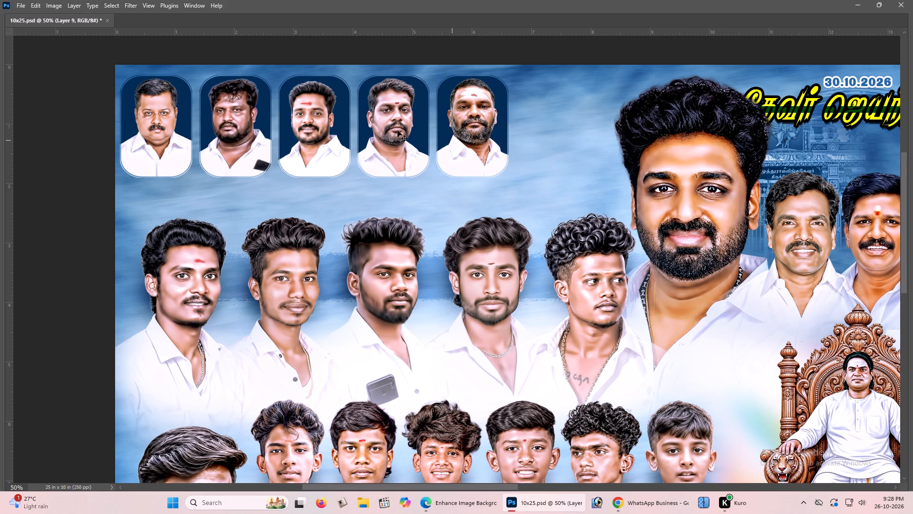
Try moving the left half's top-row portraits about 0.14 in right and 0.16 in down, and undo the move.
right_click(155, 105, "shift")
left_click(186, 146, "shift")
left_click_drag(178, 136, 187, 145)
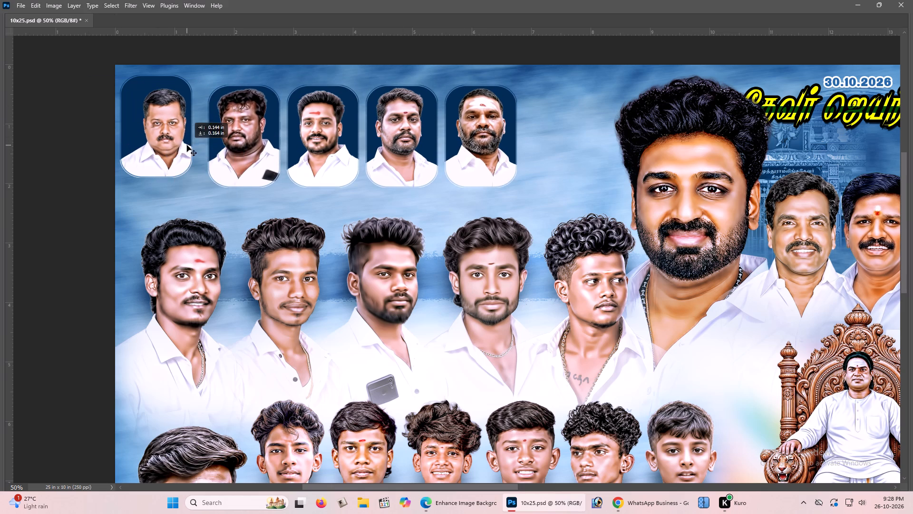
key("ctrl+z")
Move the left half's whole top row of five framed portraits about 0.8 in right and 0.2 in down.
right_click(185, 110, "shift")
left_click(205, 147, "shift")
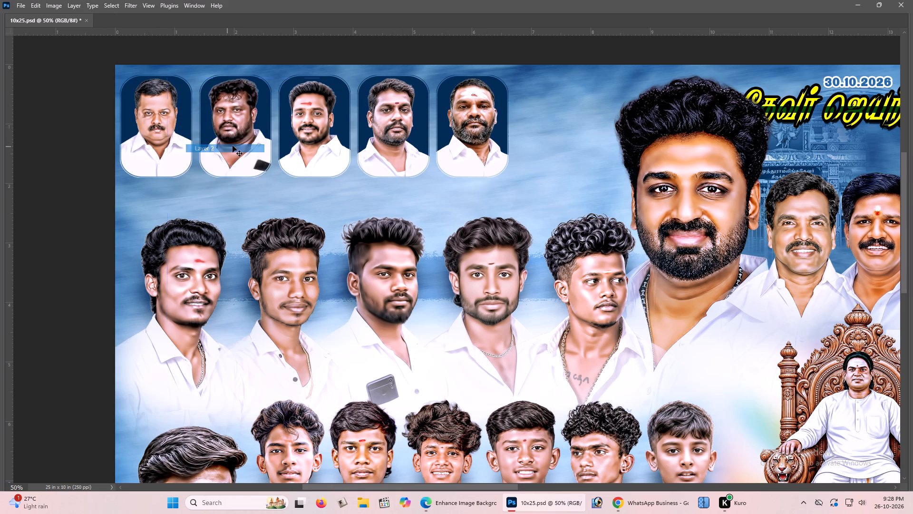
left_click_drag(232, 146, 264, 158)
right_click(264, 158)
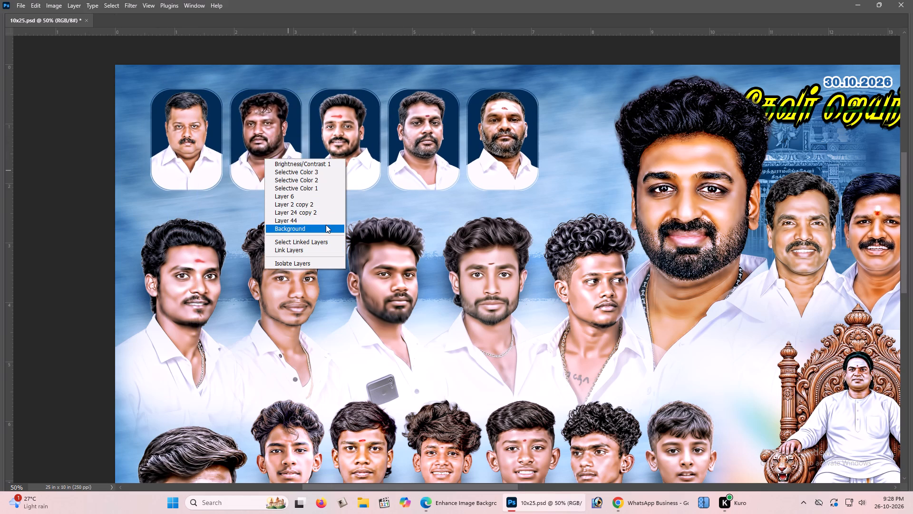
left_click(317, 254)
left_click_drag(426, 147, 443, 147)
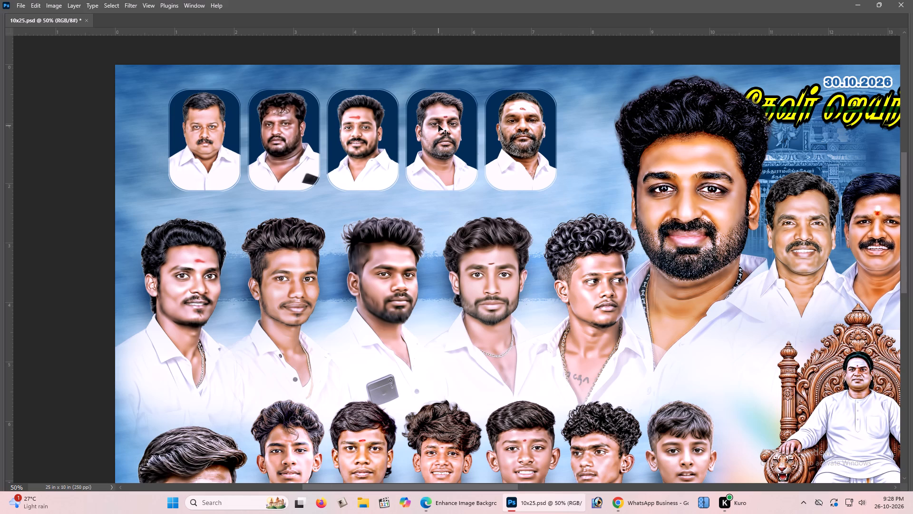
Enlarge the left half's top row of five framed portraits very slightly with Free Transform.
key("ctrl+t")
left_click_drag(583, 88, 587, 88, "alt")
key("Return")
key("ctrl+0")
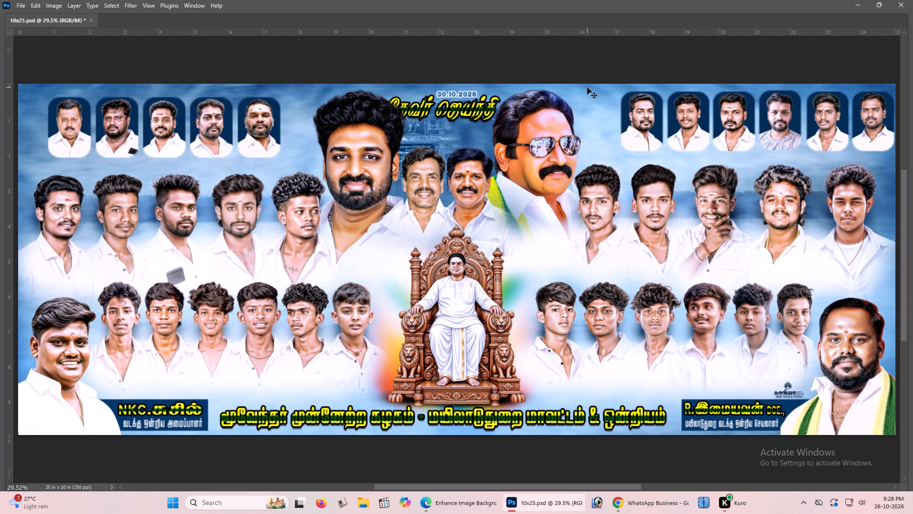
Save the changes to 10x25.psd.
key("ctrl+s")
Save a JPEG copy of the poster in the 26 folder as 10x25 copy.jpgty, accepting the JPEG options.
key("ctrl+shift+s")
left_click(900, 6)
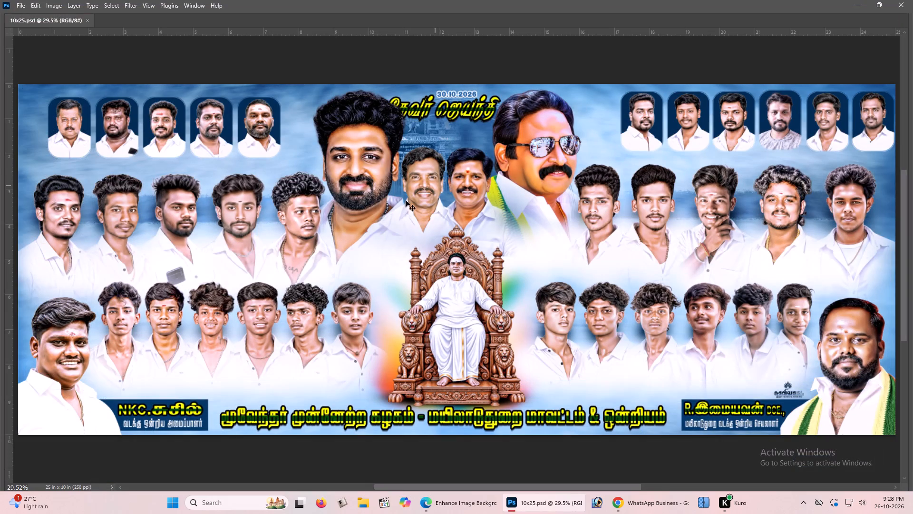
key("ctrl+shift+s")
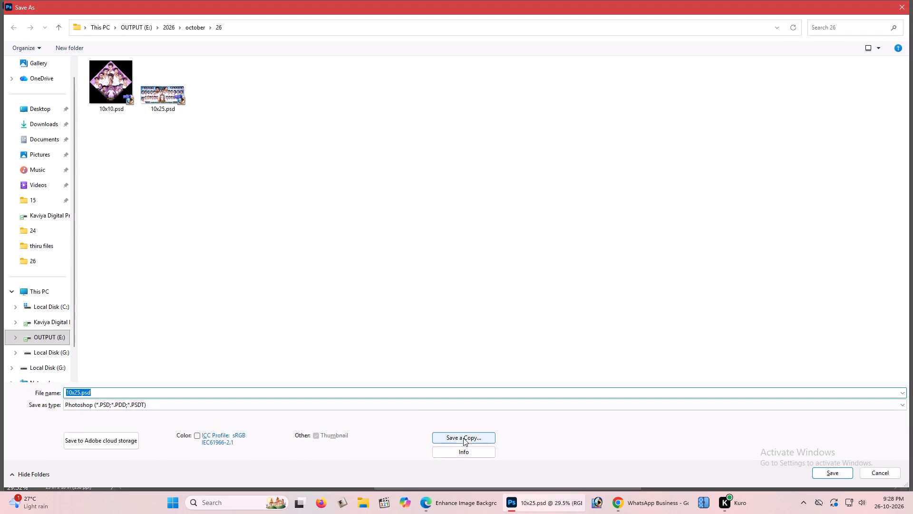
left_click(463, 438)
left_click(475, 393)
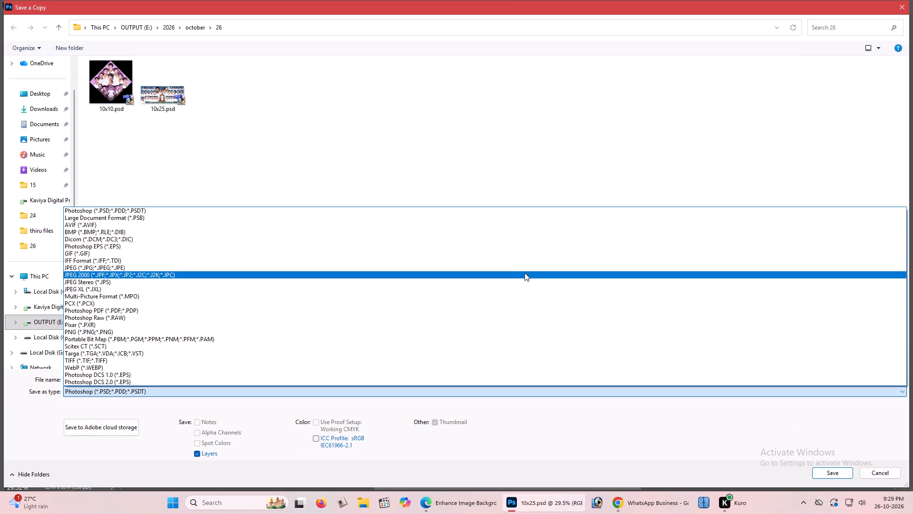
left_click(524, 270)
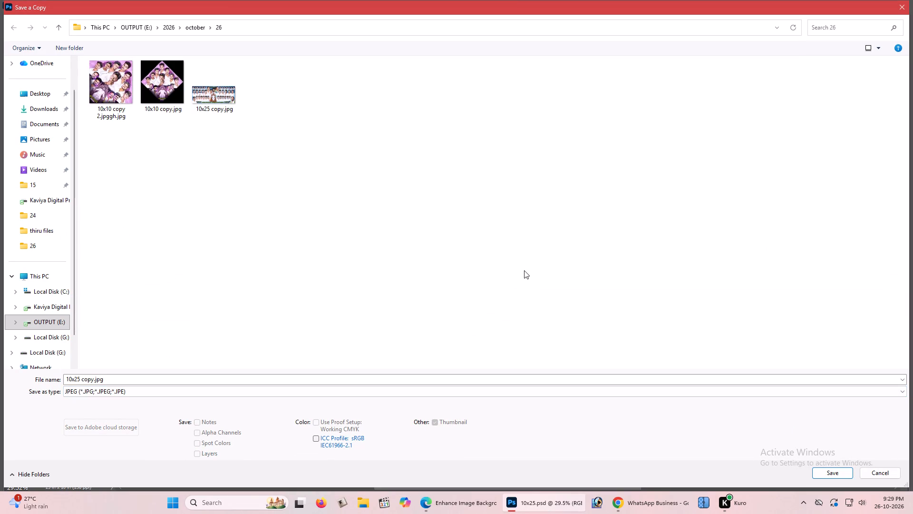
triple_click(130, 381)
type("ty")
key("Return")
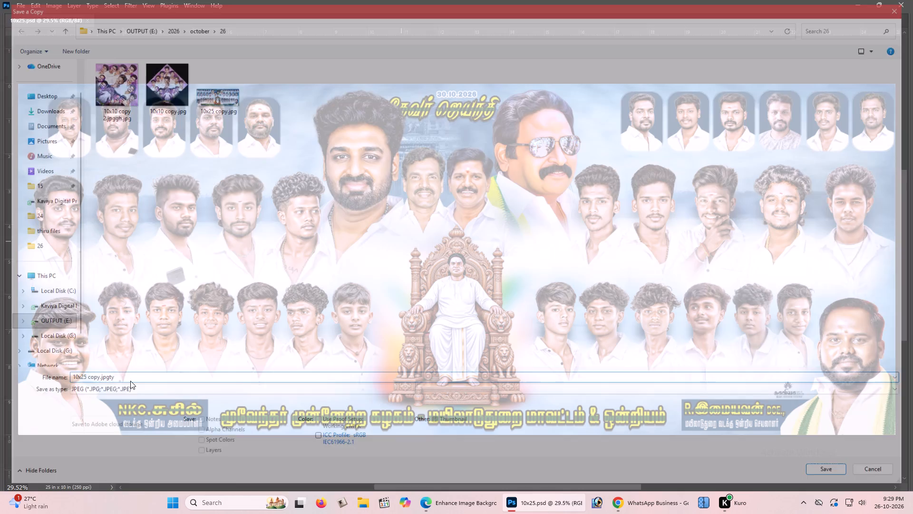
key("Return")
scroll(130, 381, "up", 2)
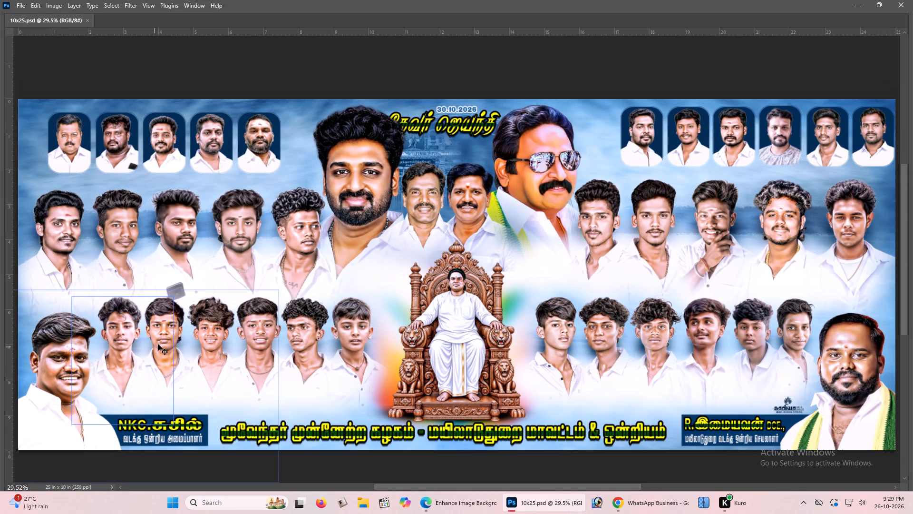